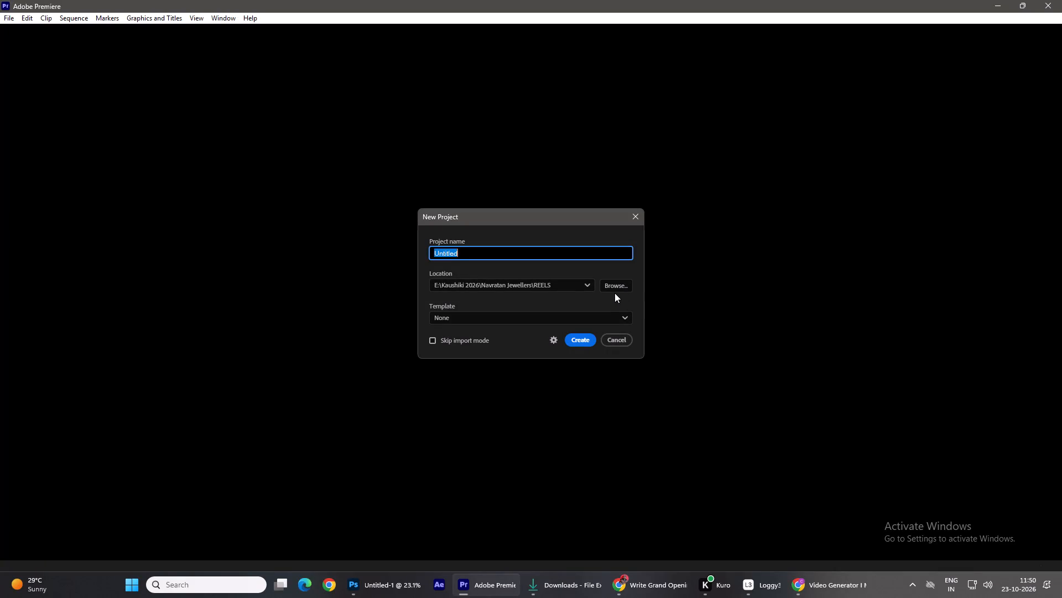
Set the new project's save location to the REELS folder inside Navratan Jewellers.
click(615, 293)
click(613, 287)
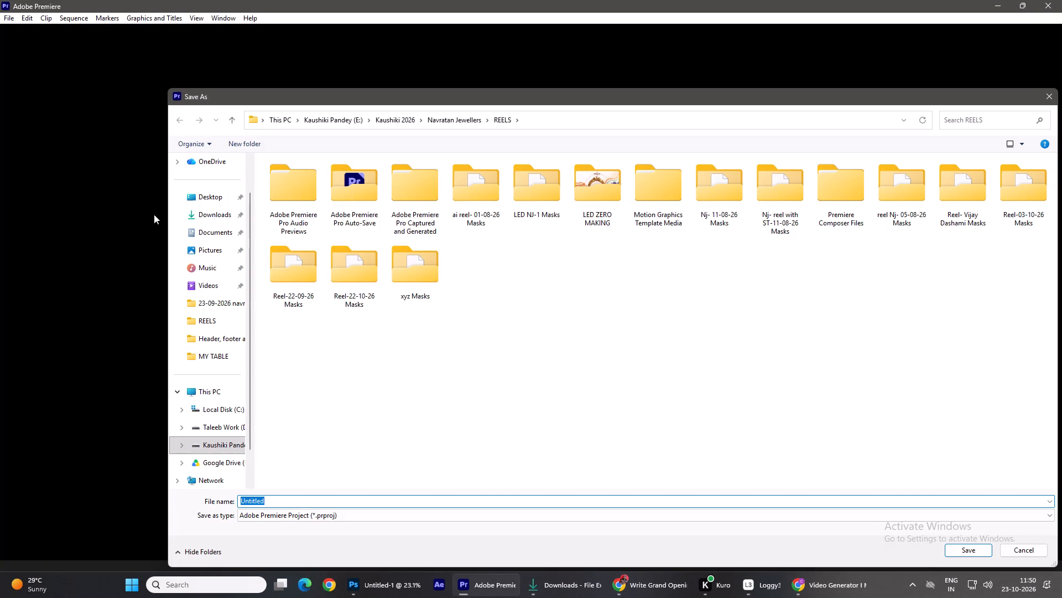
click(194, 208)
click(217, 452)
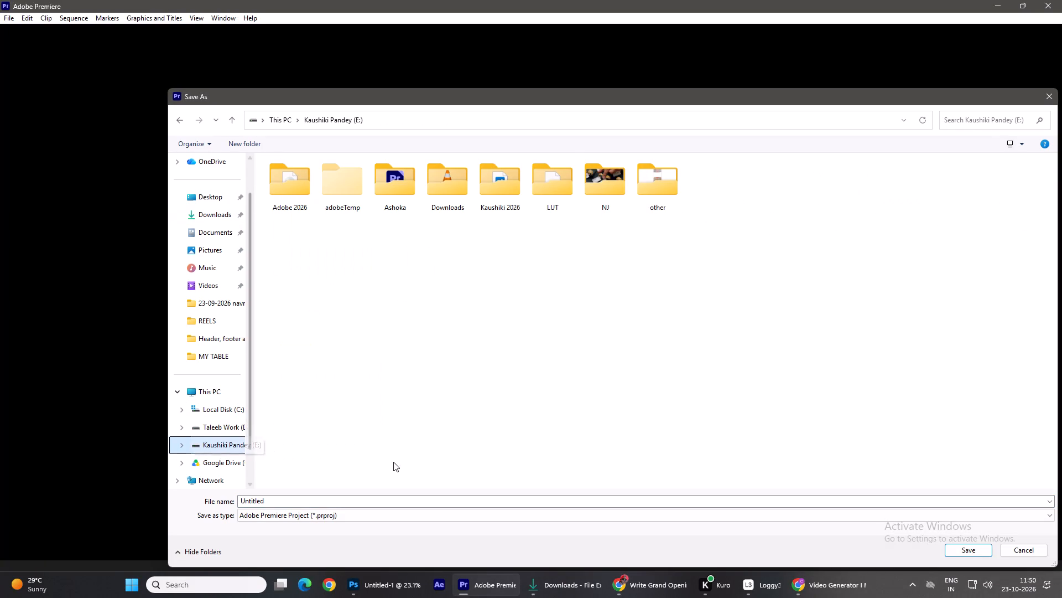
double_click(490, 193)
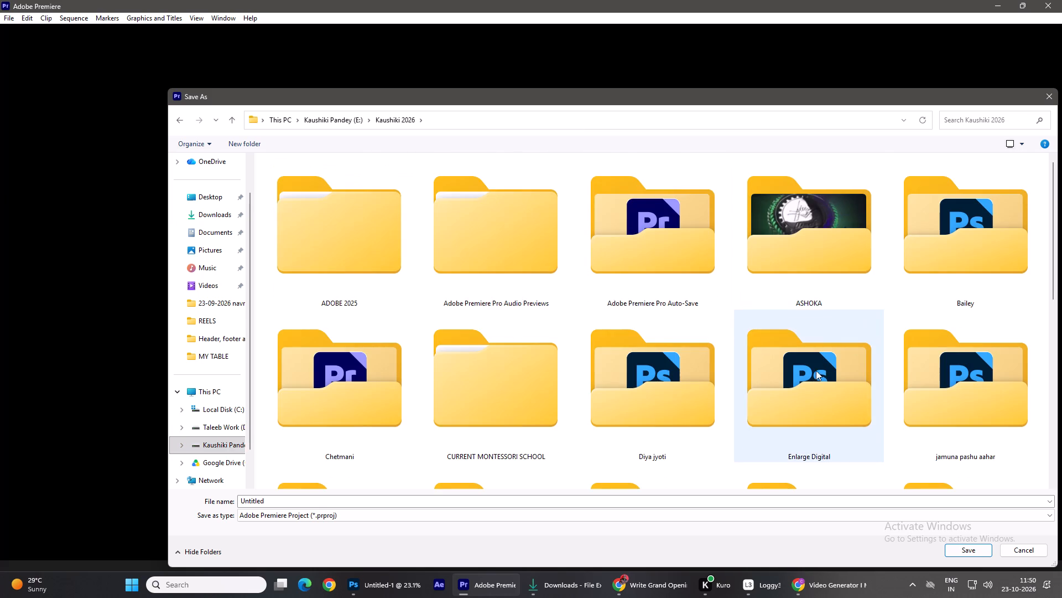
scroll(816, 370, down, 1)
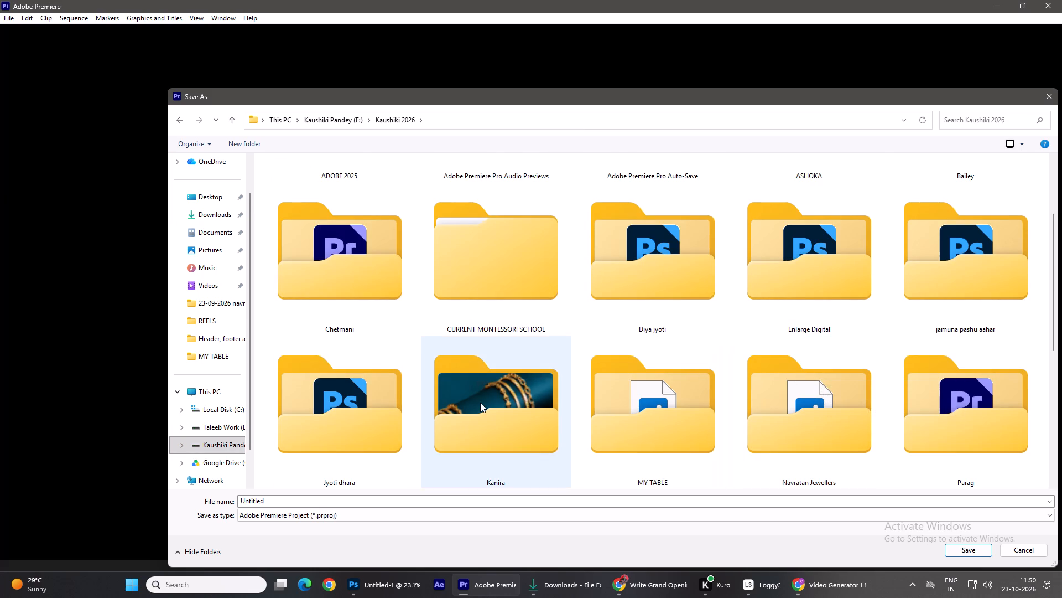
scroll(671, 437, down, 1)
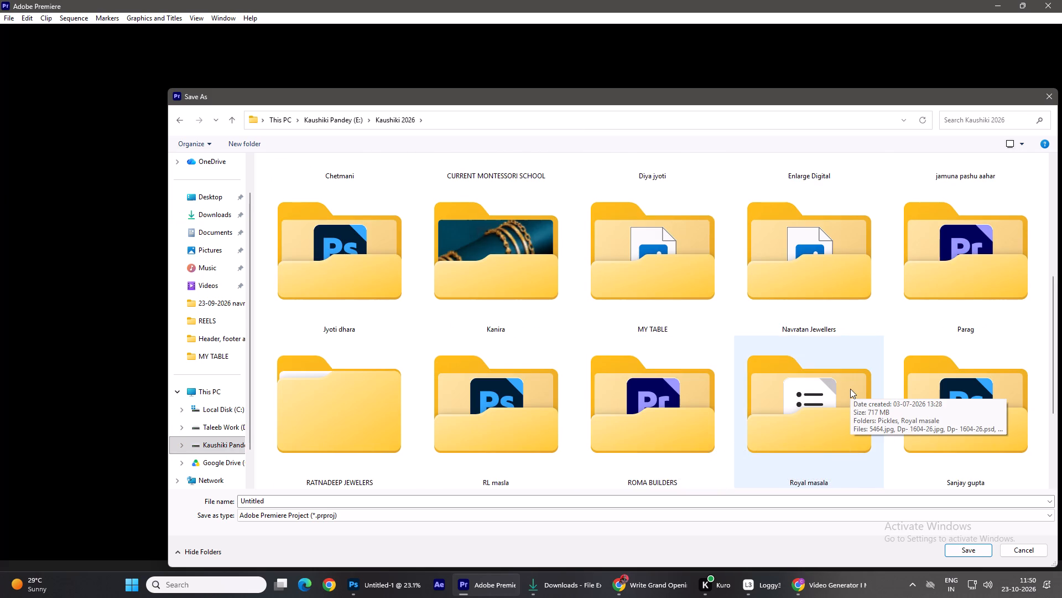
scroll(850, 389, down, 1)
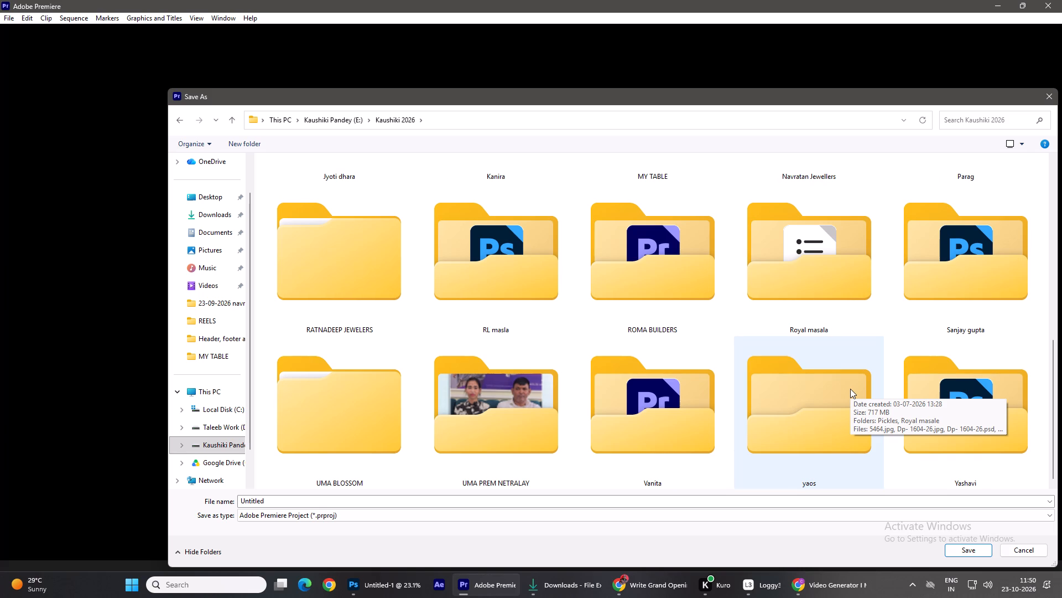
scroll(635, 384, down, 5)
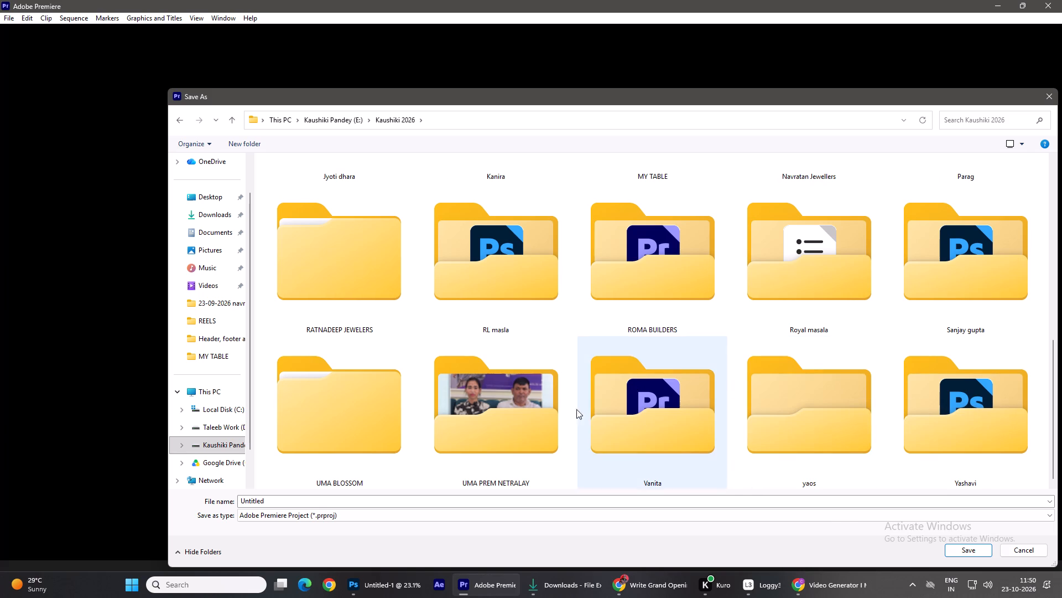
scroll(565, 415, up, 2)
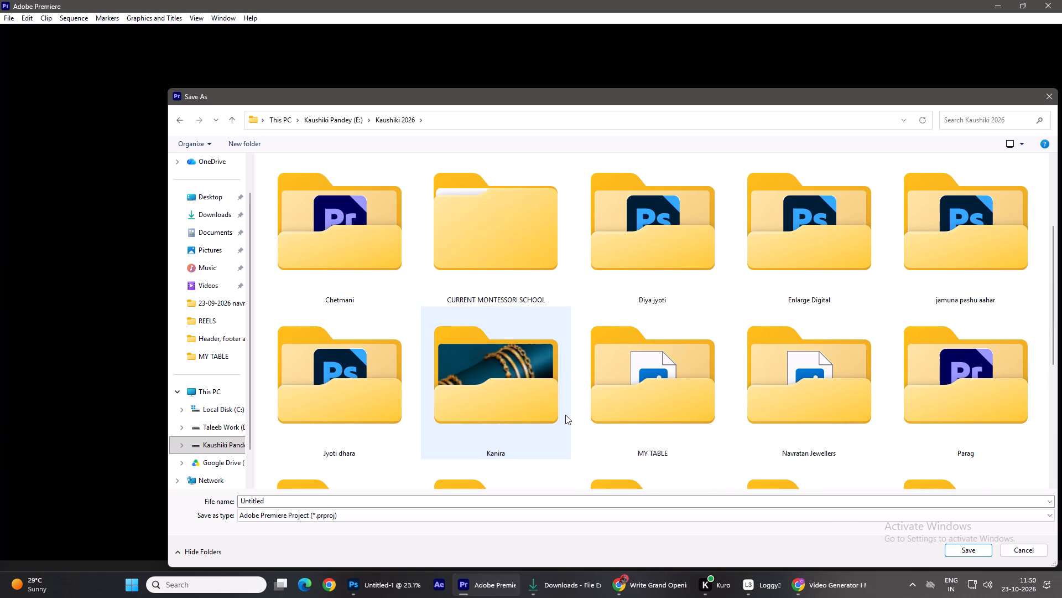
scroll(565, 415, up, 1)
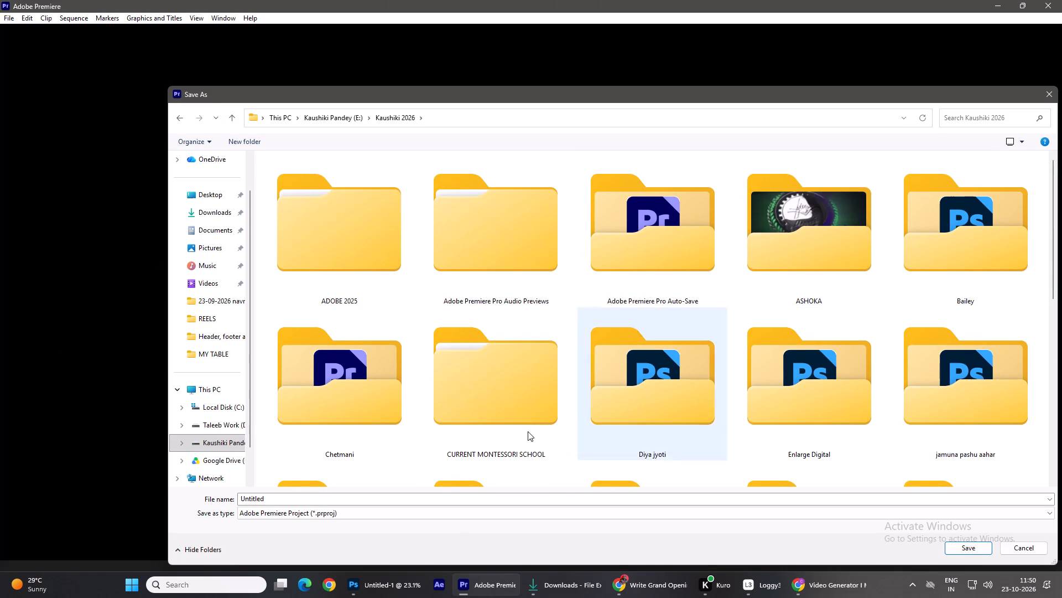
scroll(640, 380, down, 3)
scroll(731, 373, down, 3)
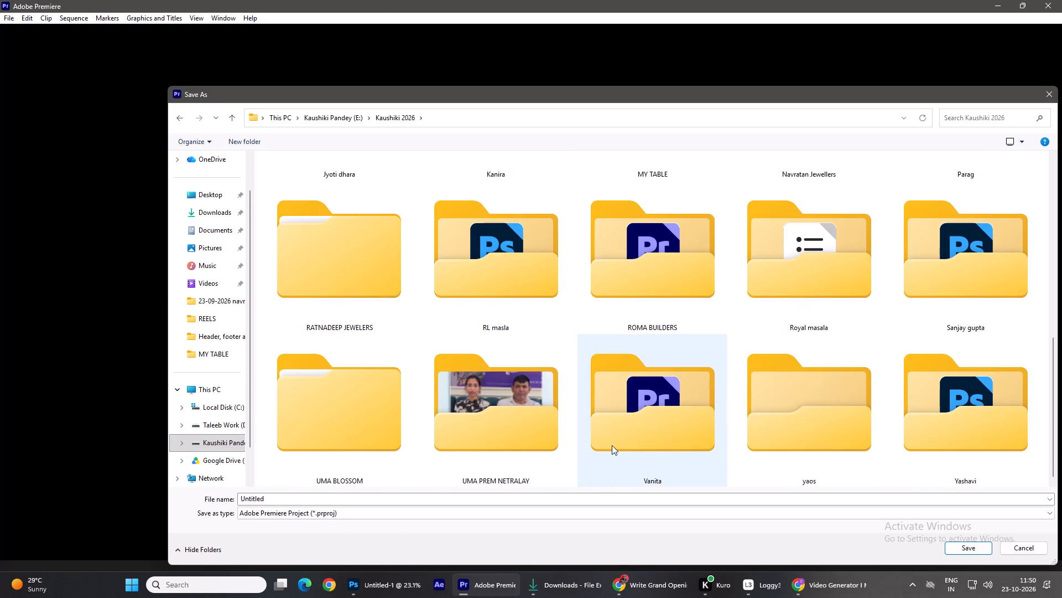
scroll(659, 421, up, 8)
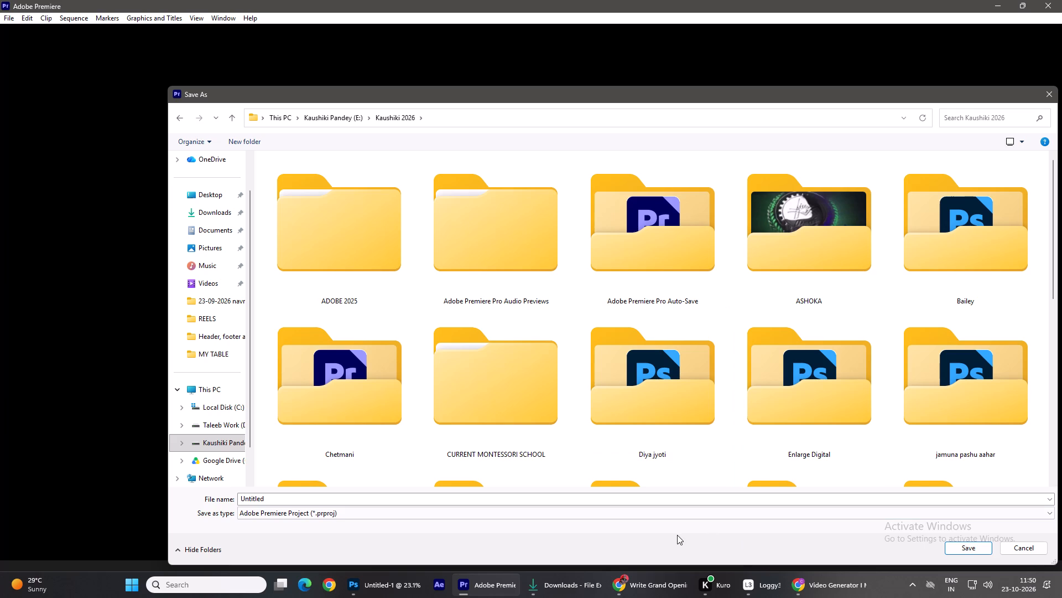
scroll(591, 382, down, 3)
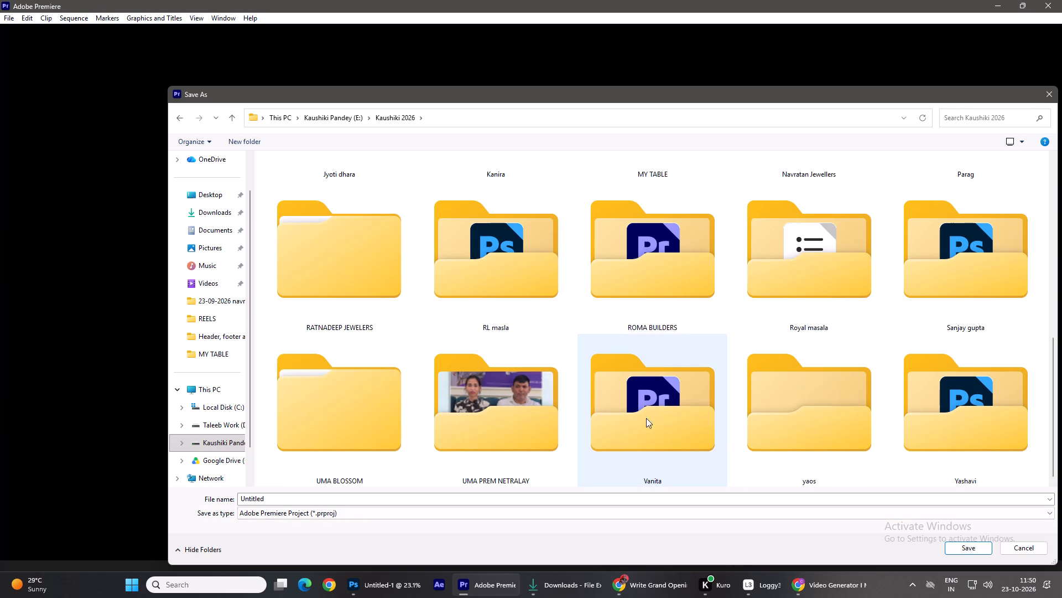
scroll(638, 422, up, 1)
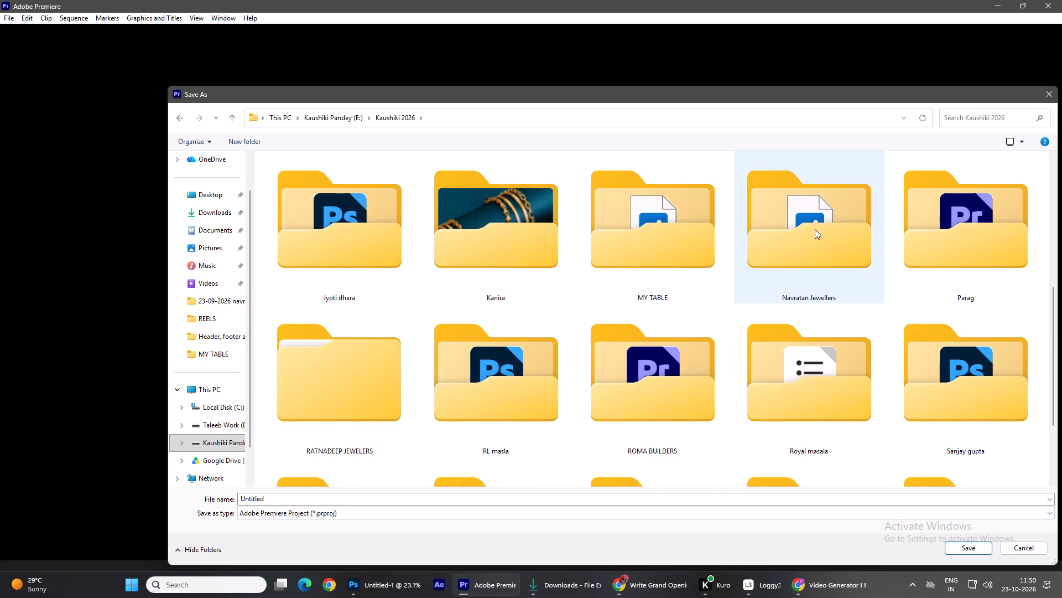
double_click(819, 228)
double_click(331, 411)
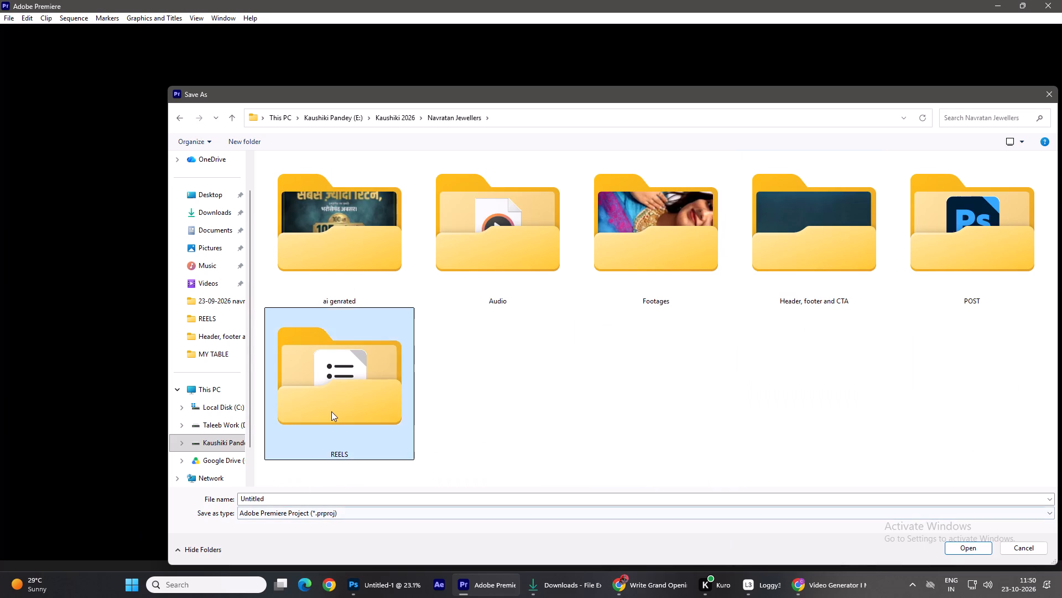
Name the project "Reel-23-10-26-ai" and create it with no template.
click(271, 505)
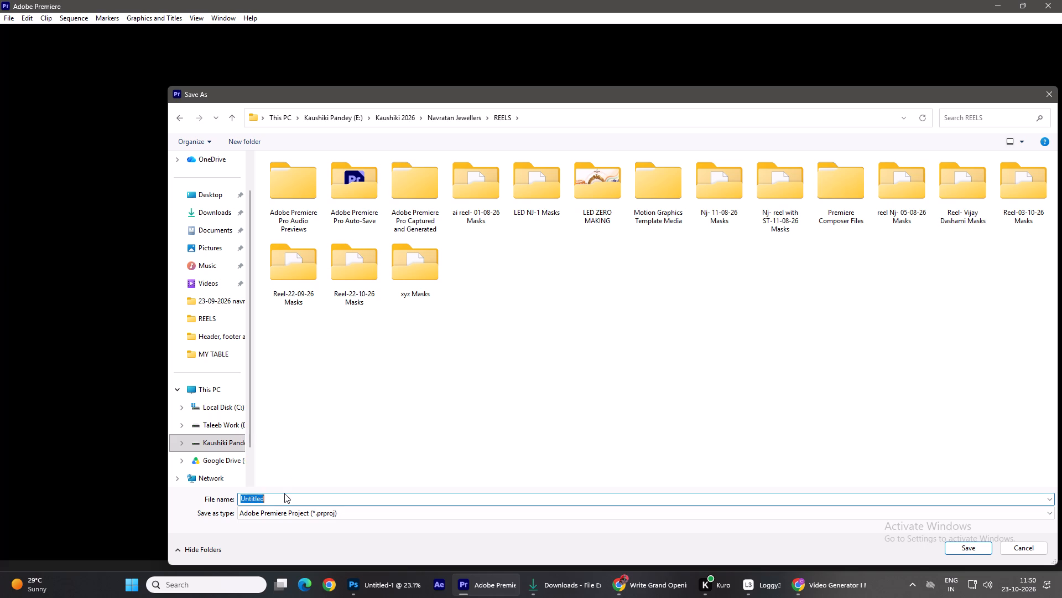
text(Reel-)
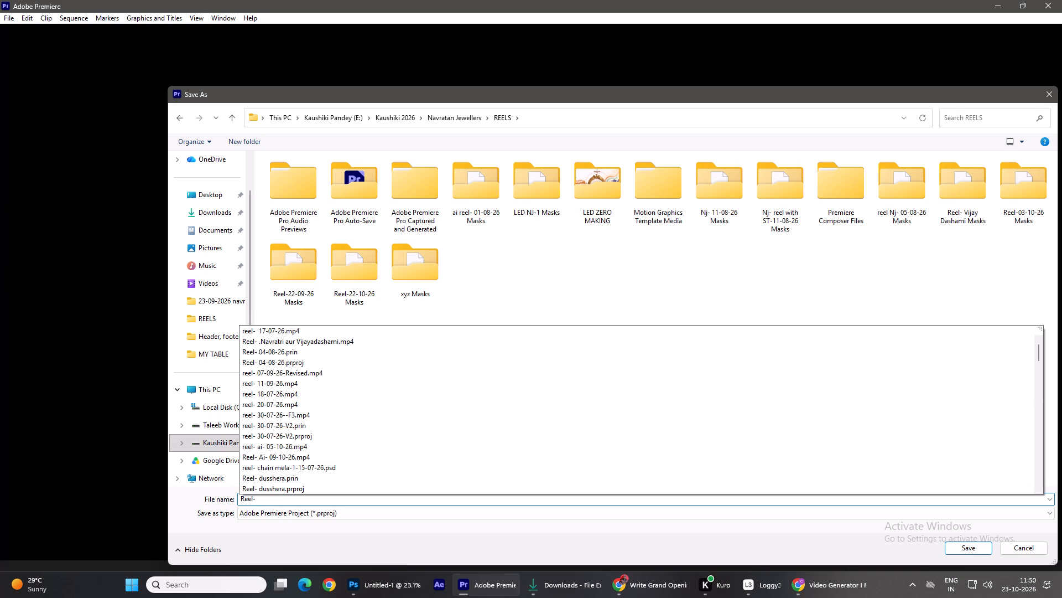
text(23-10-26-)
text(ai)
key(Return)
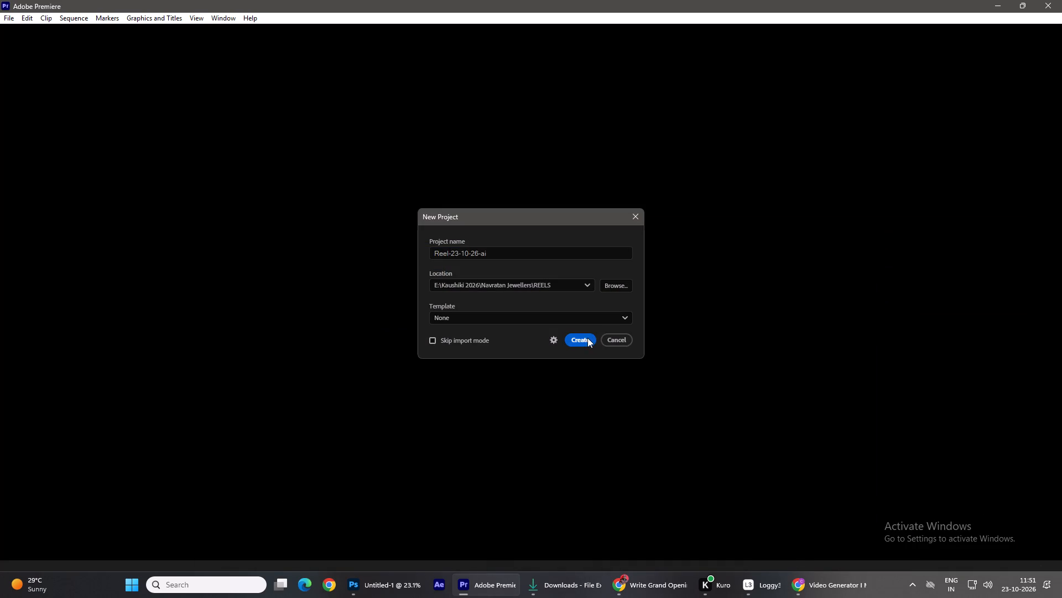
click(587, 338)
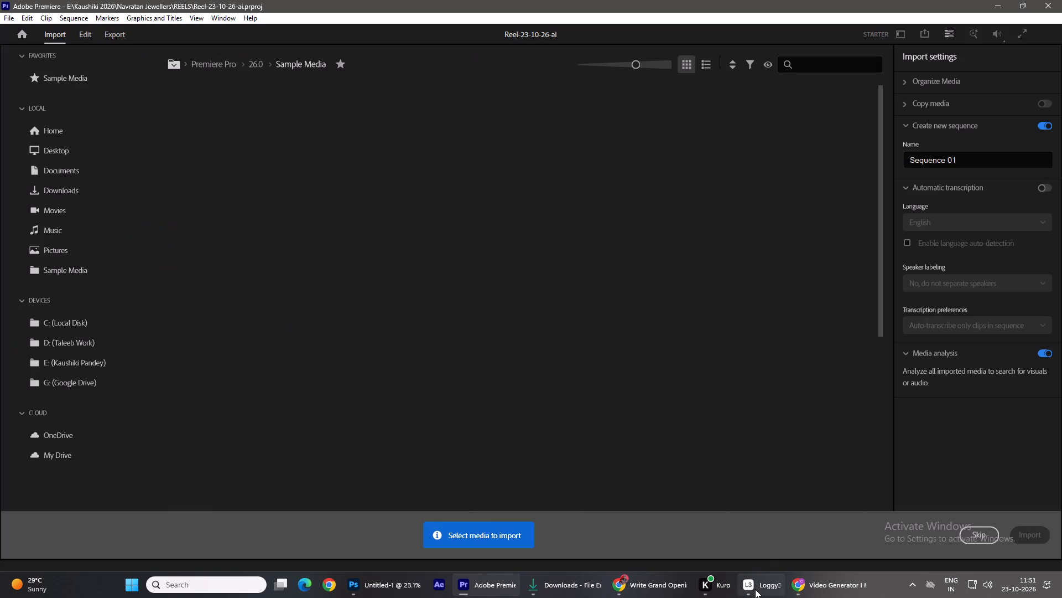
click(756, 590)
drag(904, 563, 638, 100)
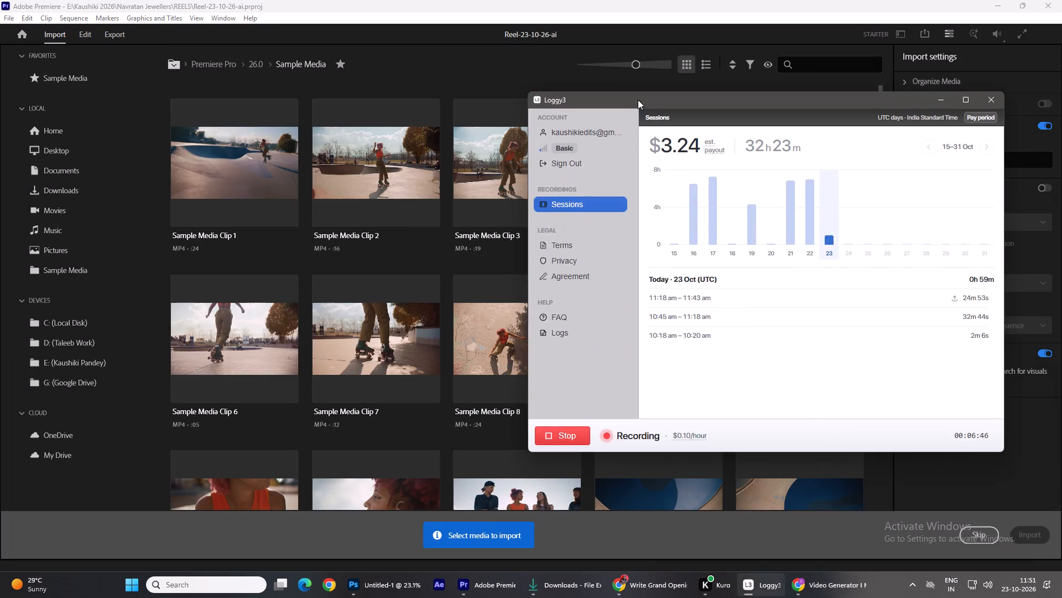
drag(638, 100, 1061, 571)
Skip the initial media import page and import the stupa scroll video "magnific_4second-cinematic-video-p_Td1YFQuVNR (1).mp4" from Downloads into the project.
click(982, 529)
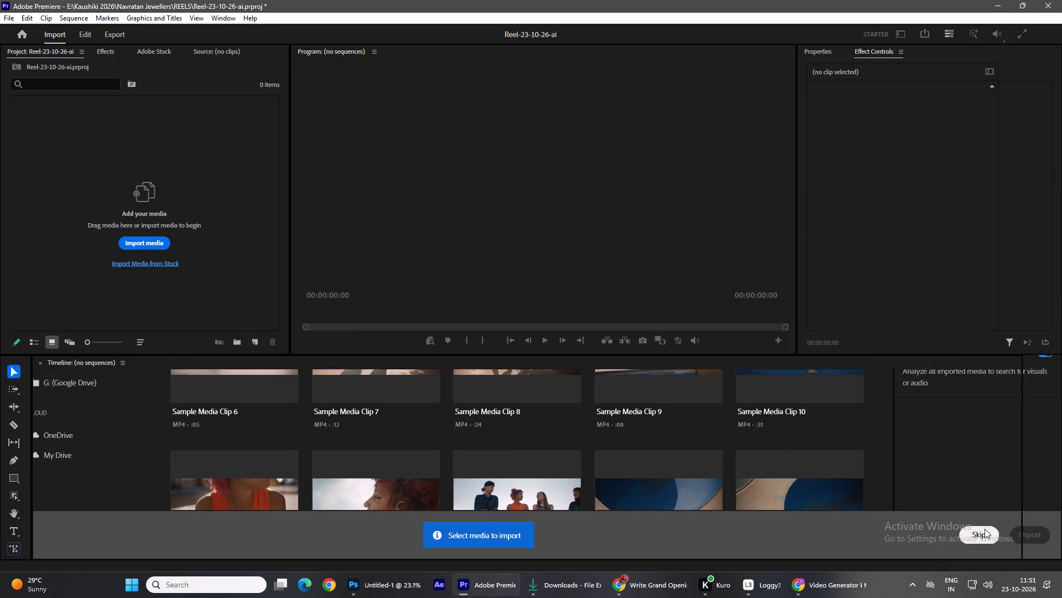
click(137, 243)
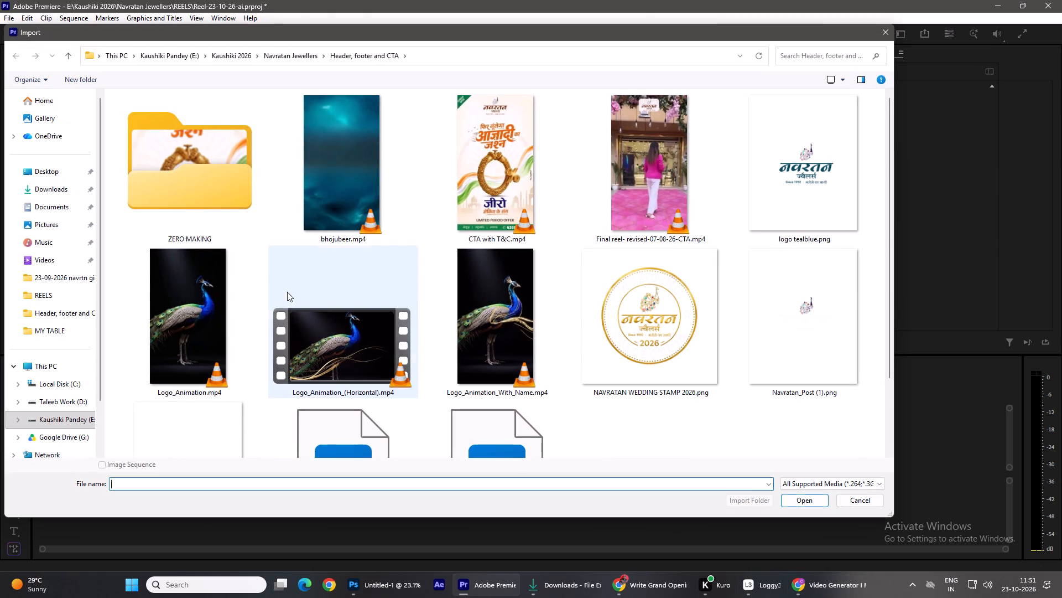
click(35, 189)
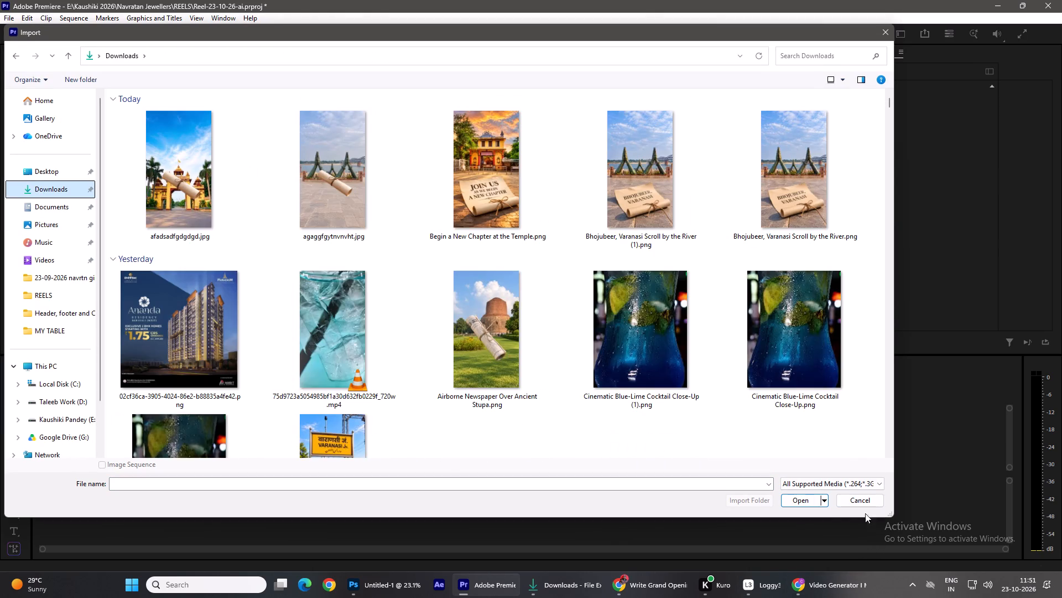
scroll(489, 374, down, 2)
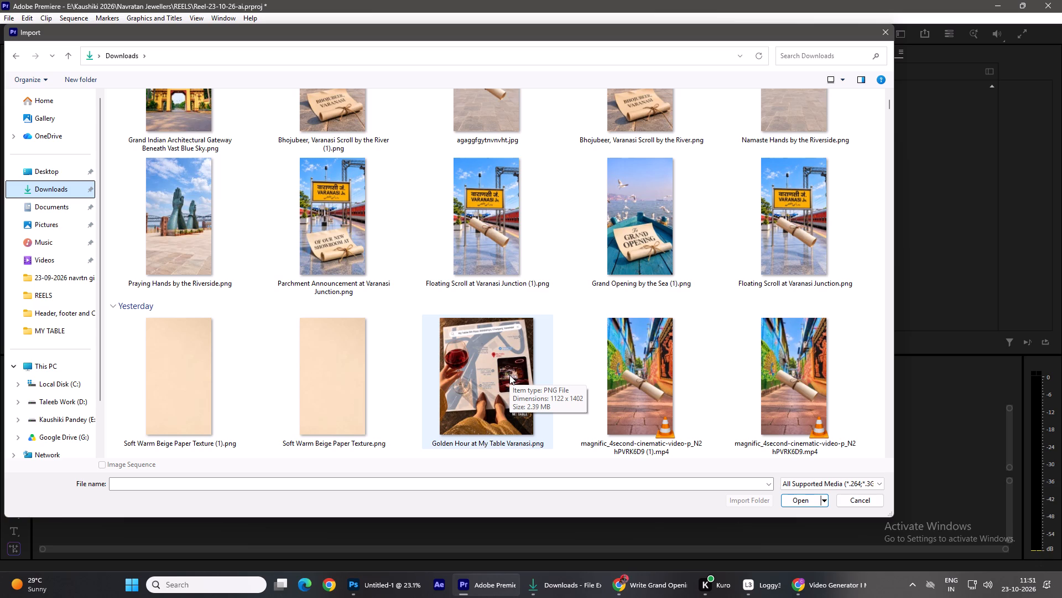
scroll(712, 414, down, 2)
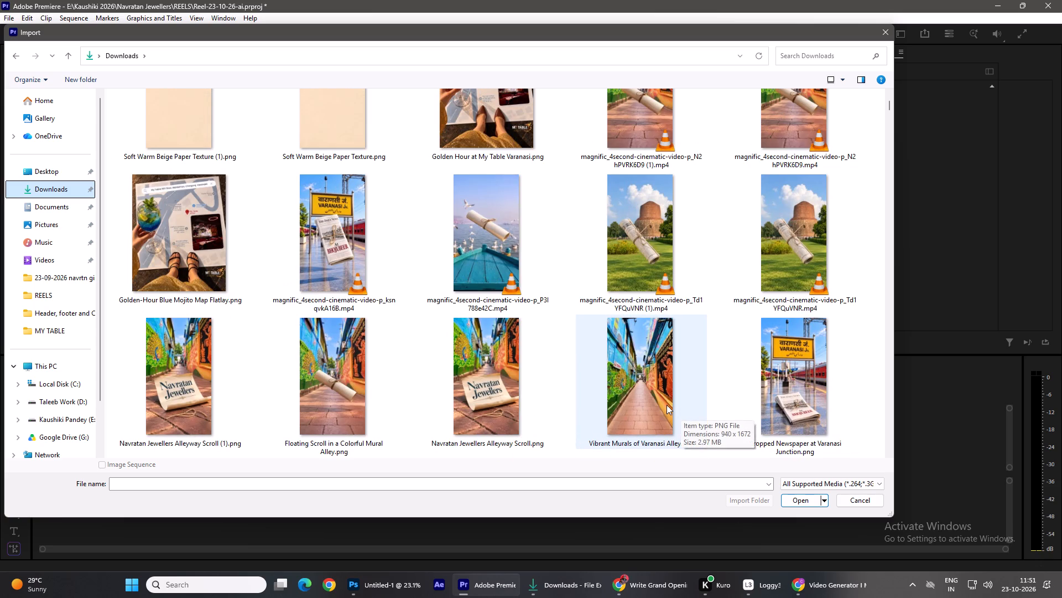
scroll(667, 405, down, 1)
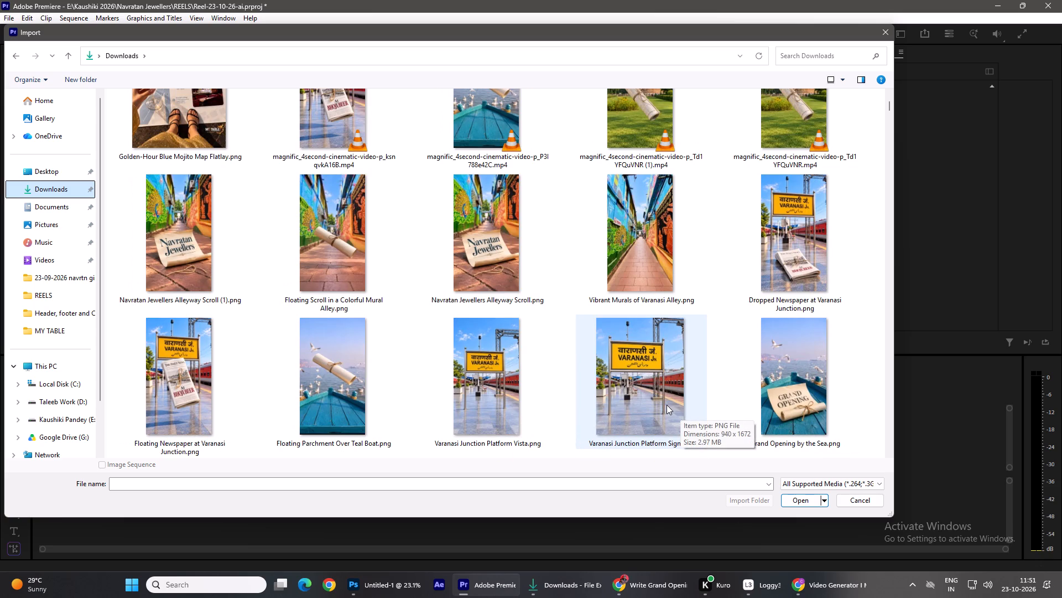
scroll(653, 350, down, 2)
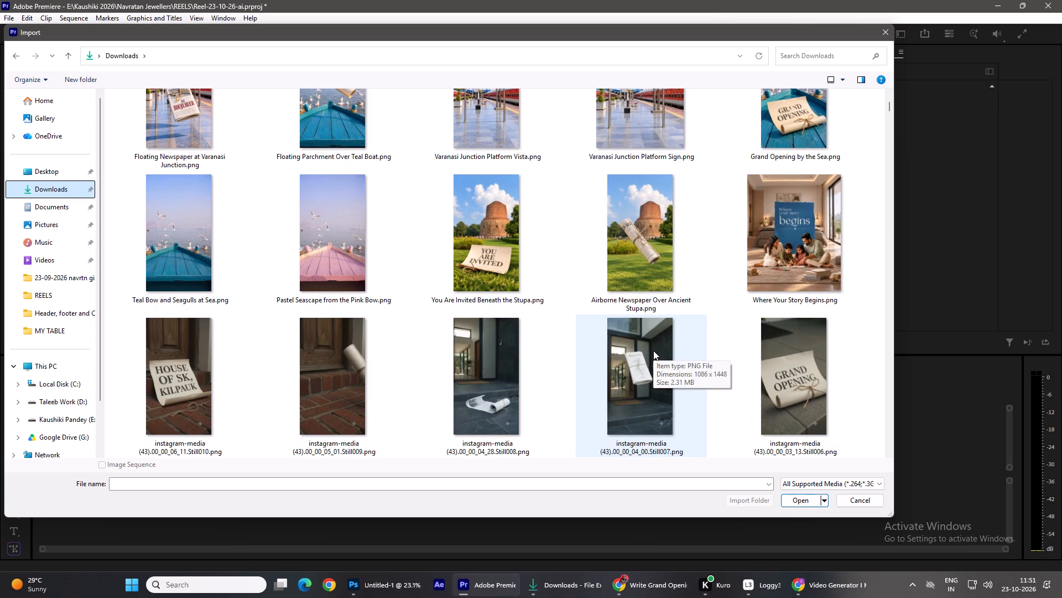
scroll(653, 350, up, 2)
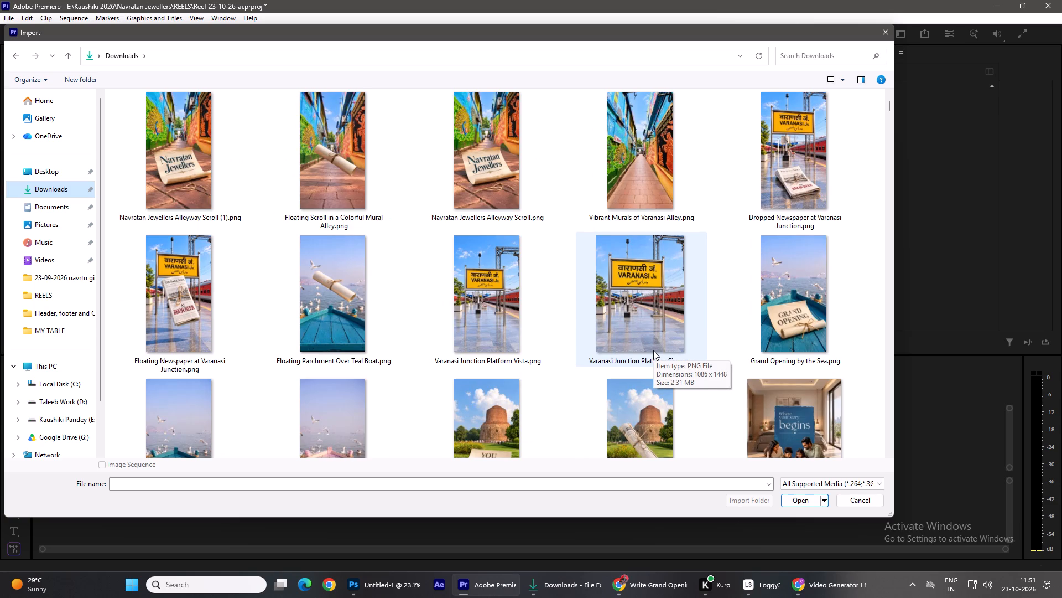
scroll(653, 350, down, 4)
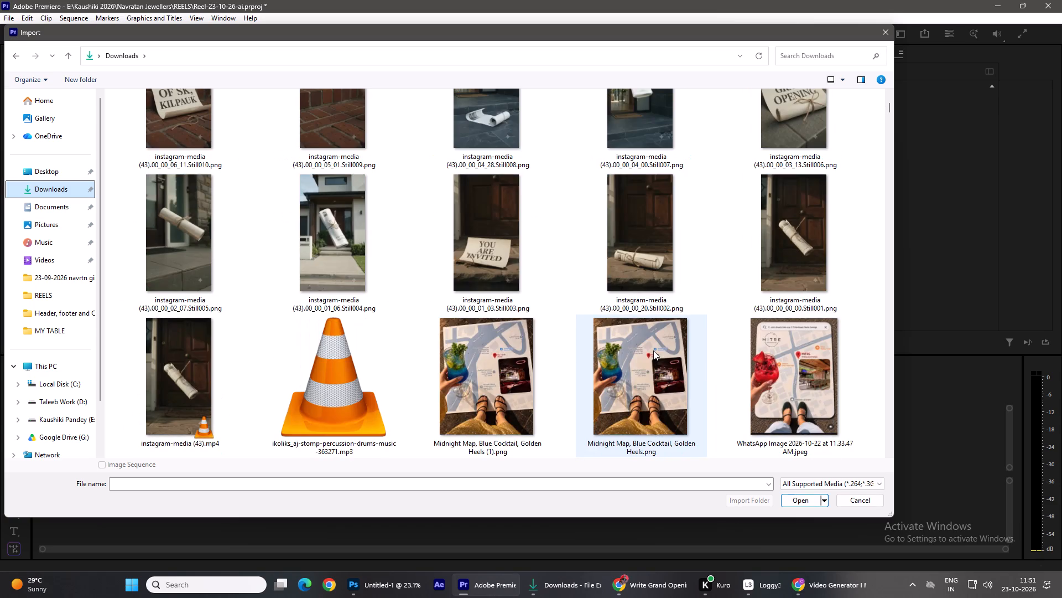
scroll(653, 350, down, 1)
scroll(653, 350, up, 2)
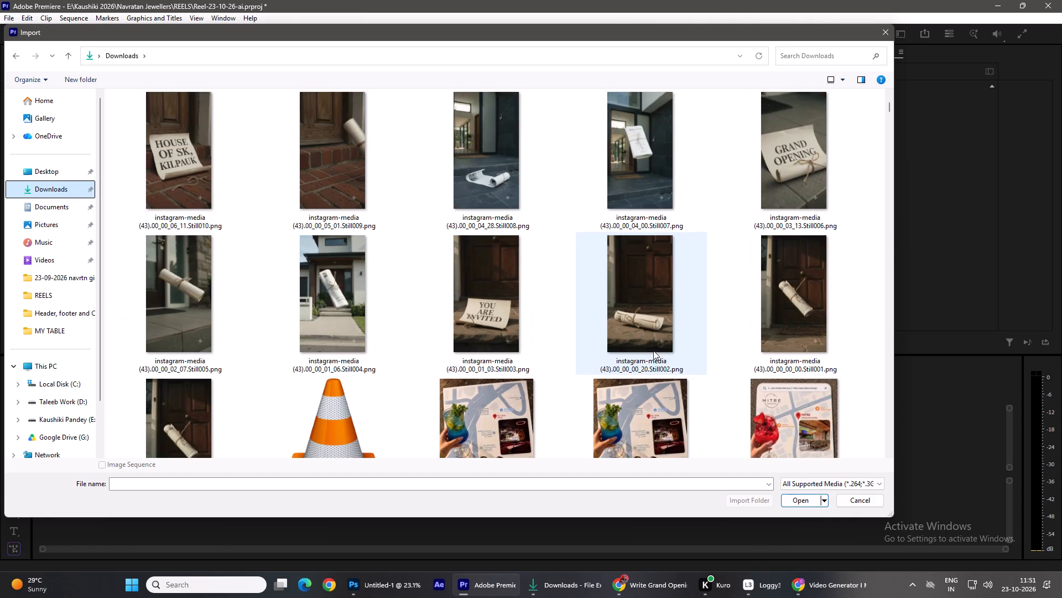
scroll(653, 350, up, 2)
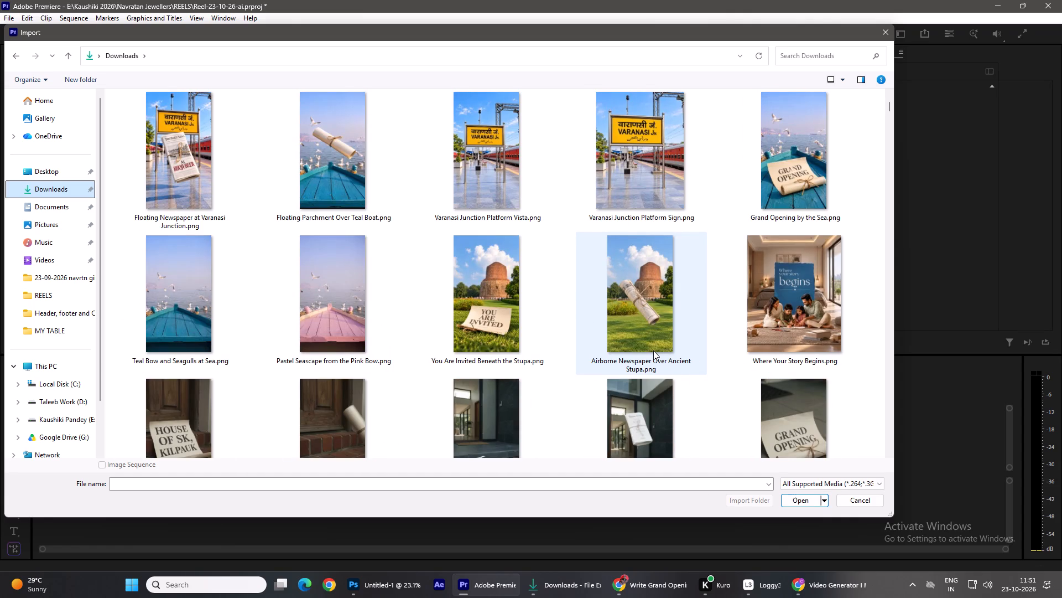
scroll(653, 350, up, 2)
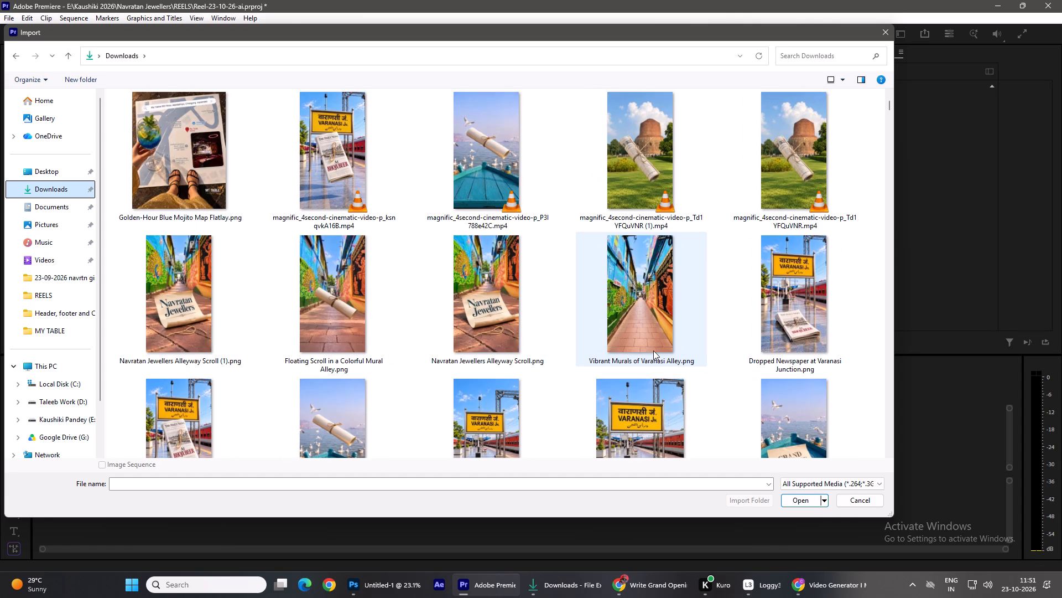
double_click(629, 162)
Create a sequence from the imported stupa clip, scrub its opening frames, and return the playhead to 00:00:00:00.
drag(45, 132, 157, 459)
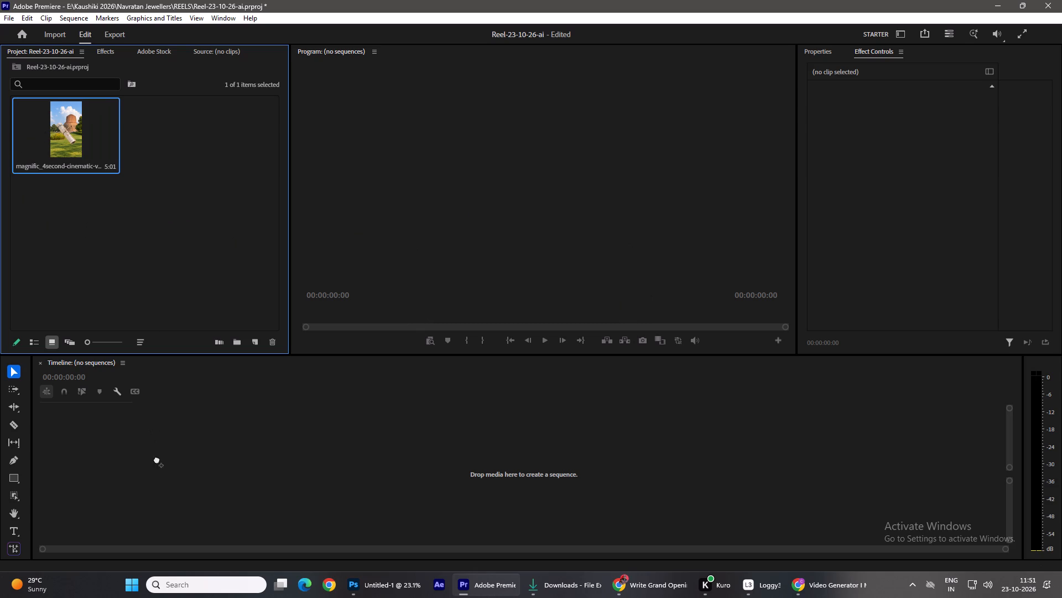
drag(154, 394, 160, 397)
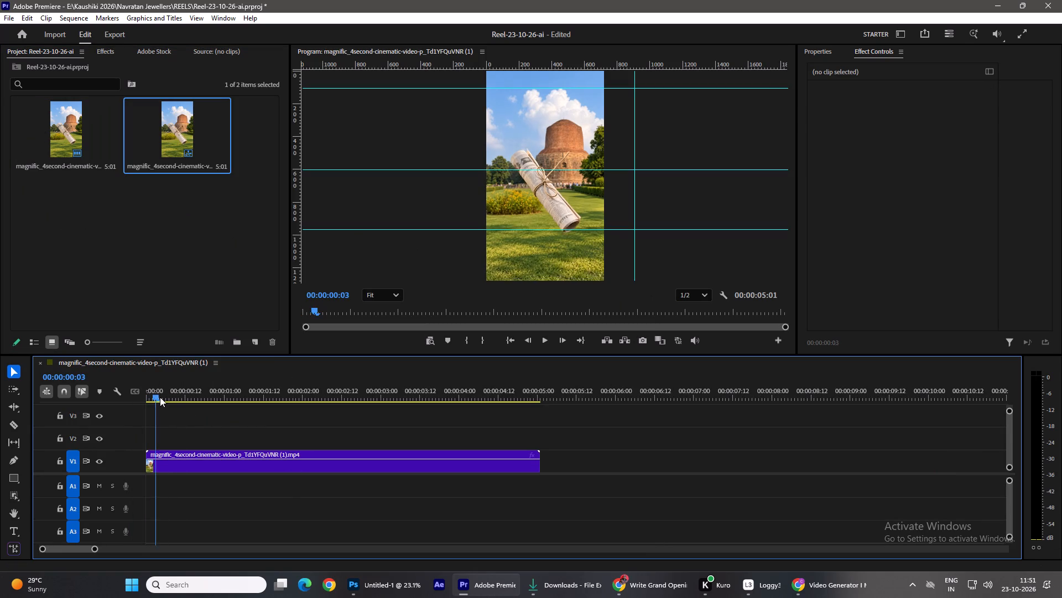
drag(160, 397, 61, 440)
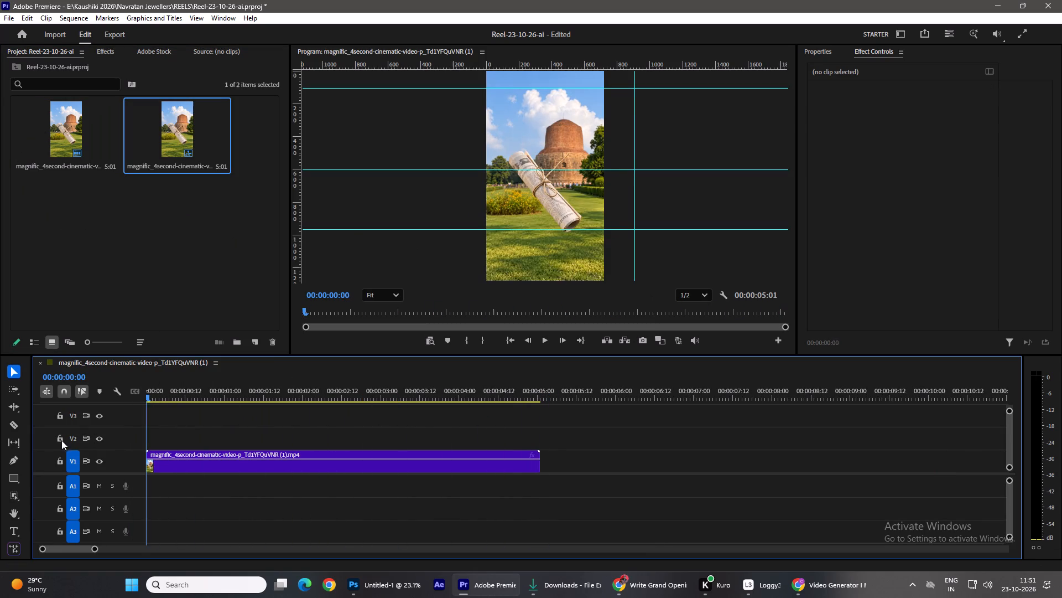
Scrub through the stupa clip in the sequence to its last frame at 00:00:05:00.
drag(61, 440, 540, 435)
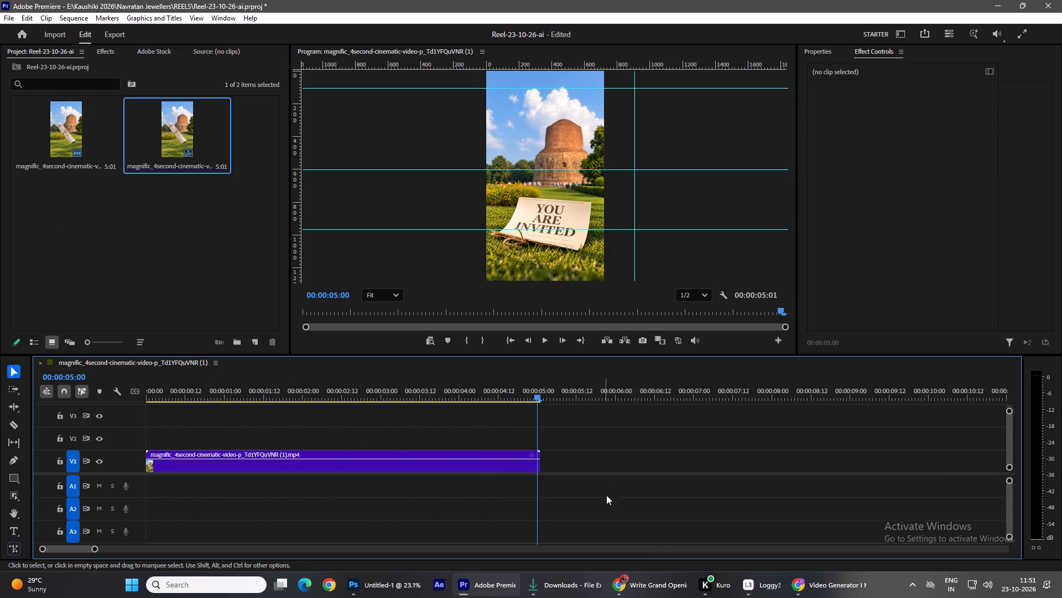
click(809, 587)
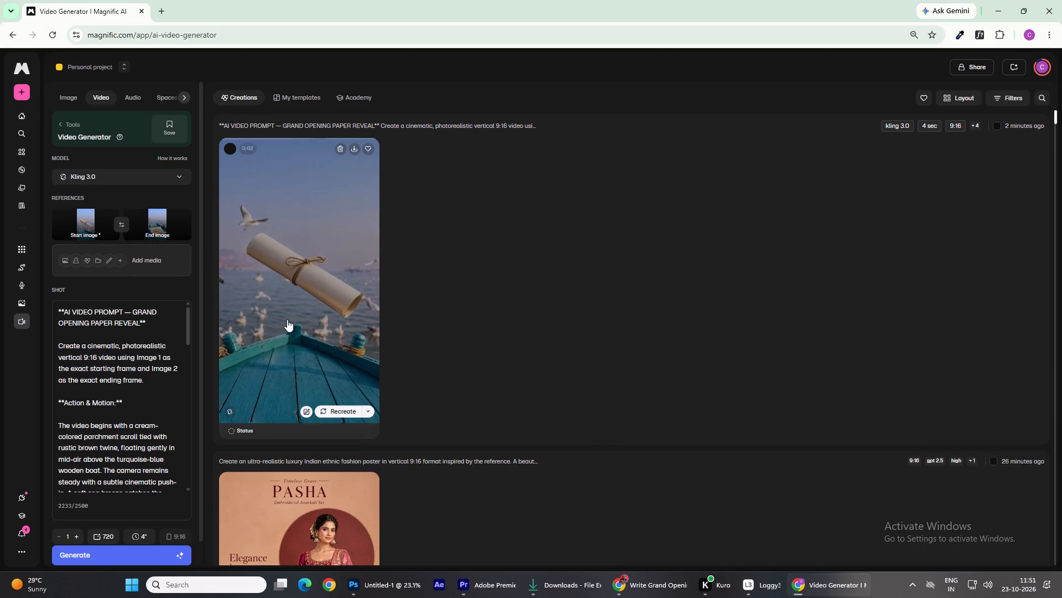
click(286, 319)
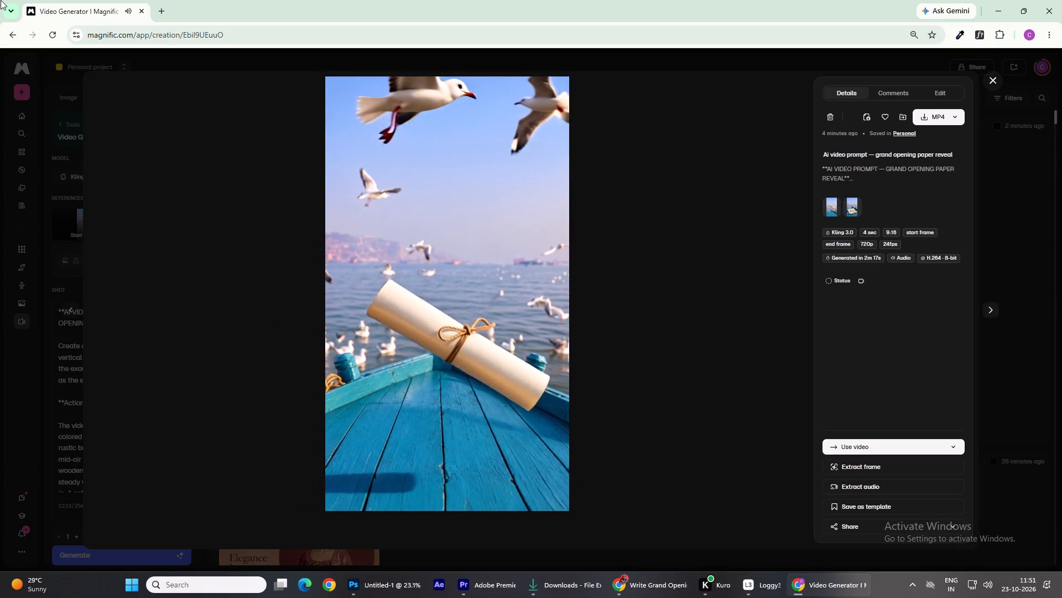
scroll(1, 0, up, 1)
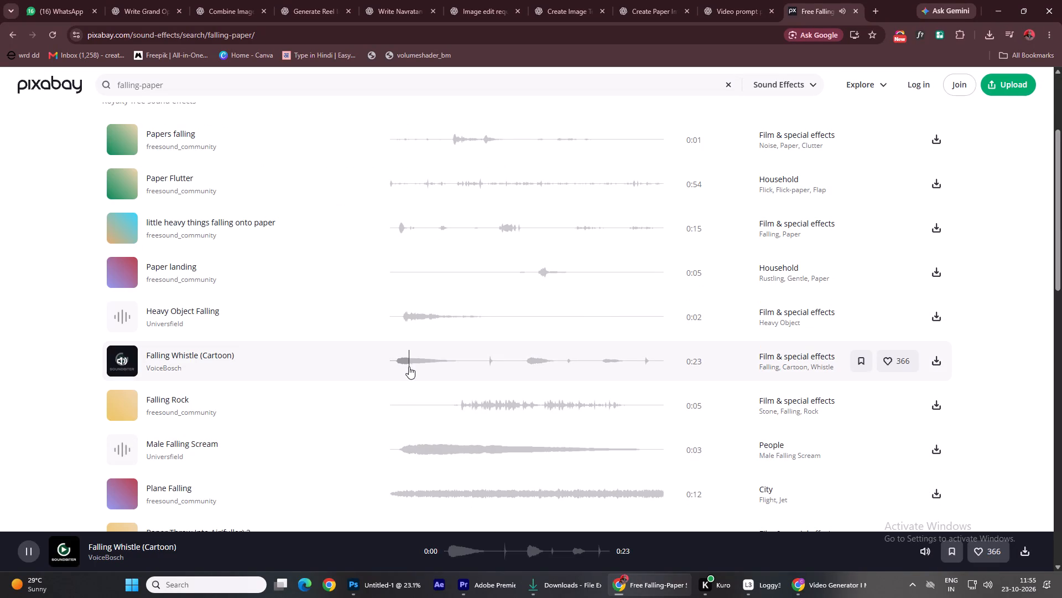
Preview the Falling Whistle (Cartoon) and Papers falling sound effects on Pixabay and download Papers falling.
click(412, 369)
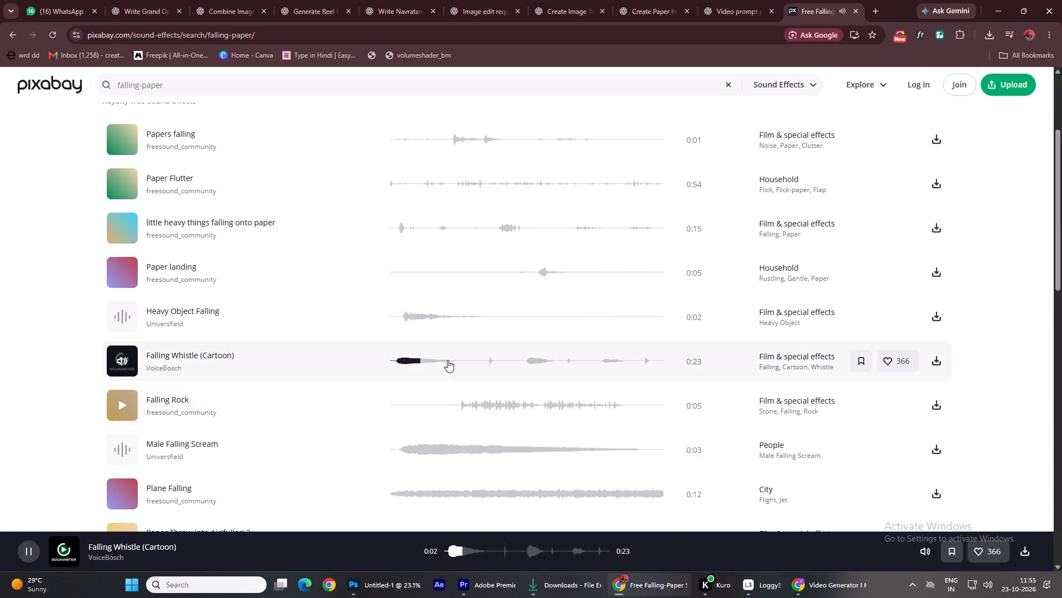
scroll(449, 347, up, 3)
click(462, 305)
click(940, 305)
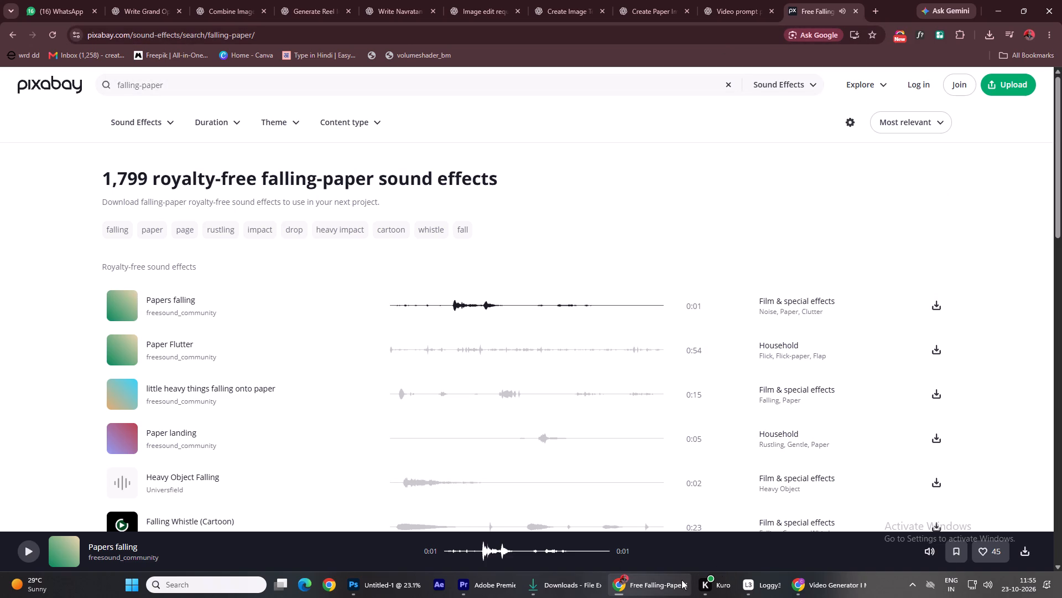
Switch to Premiere and replay the reference video from its start in the Source monitor to study its sound.
click(474, 591)
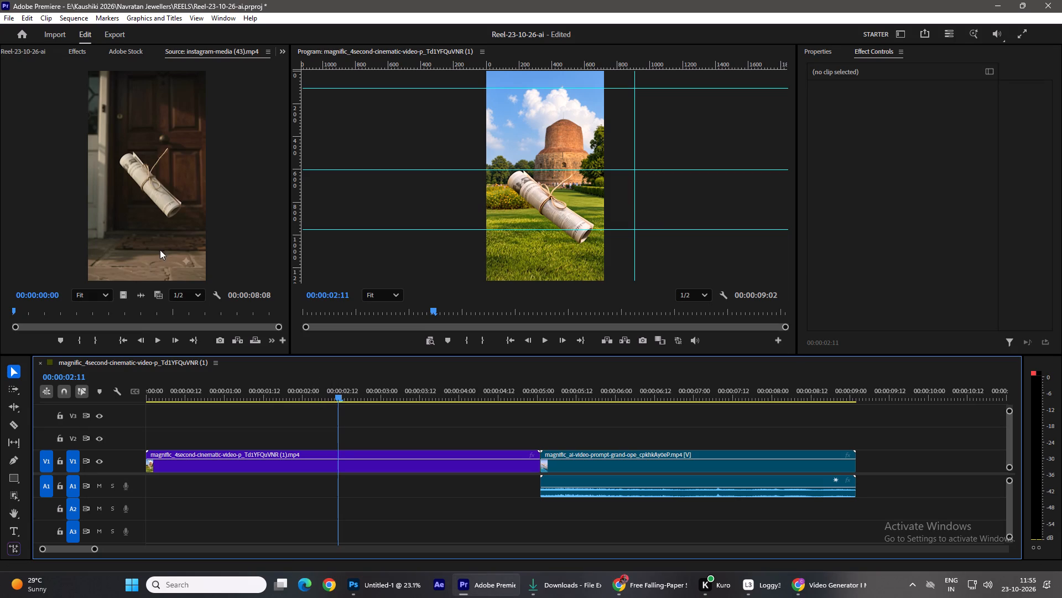
drag(130, 307, 0, 310)
click(162, 339)
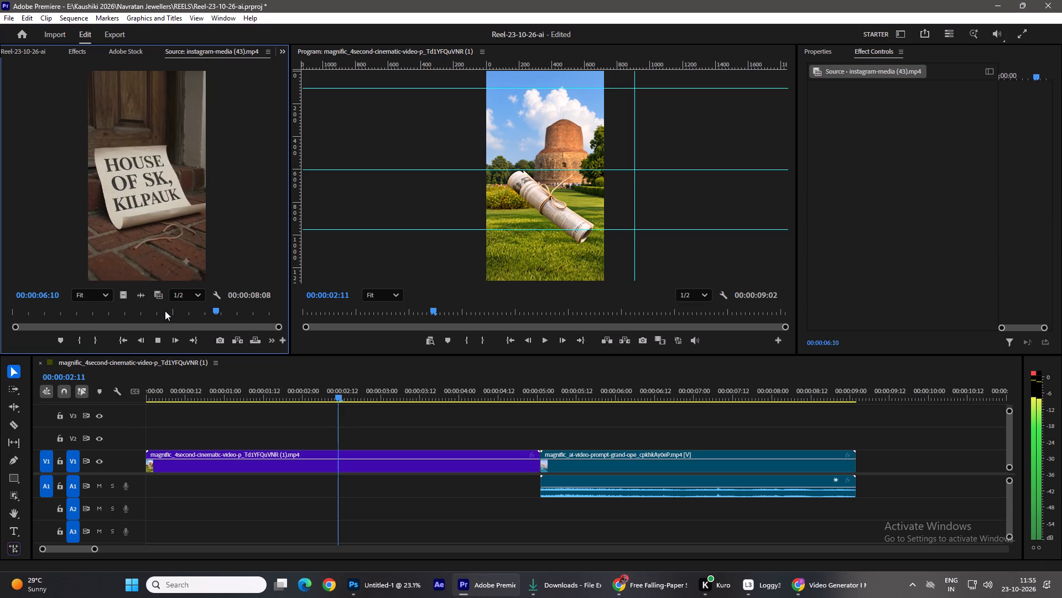
drag(165, 311, 60, 292)
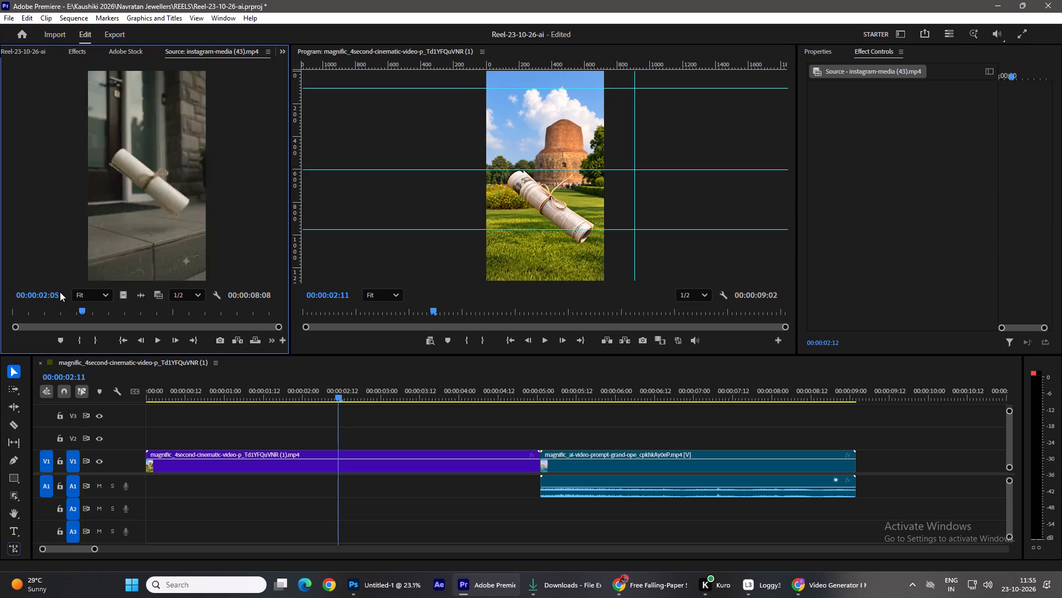
drag(60, 292, 0, 276)
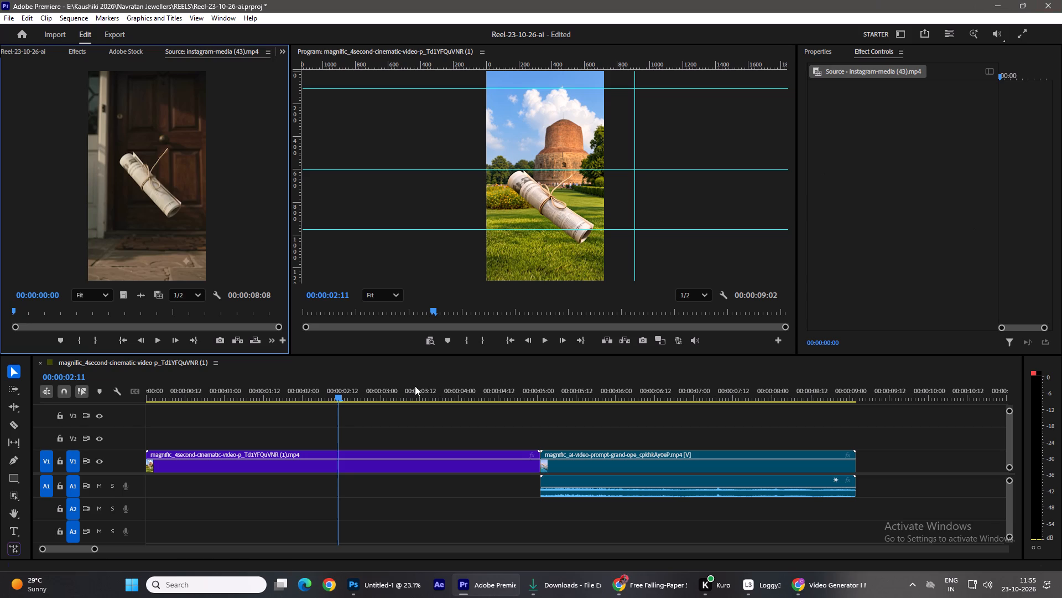
click(154, 341)
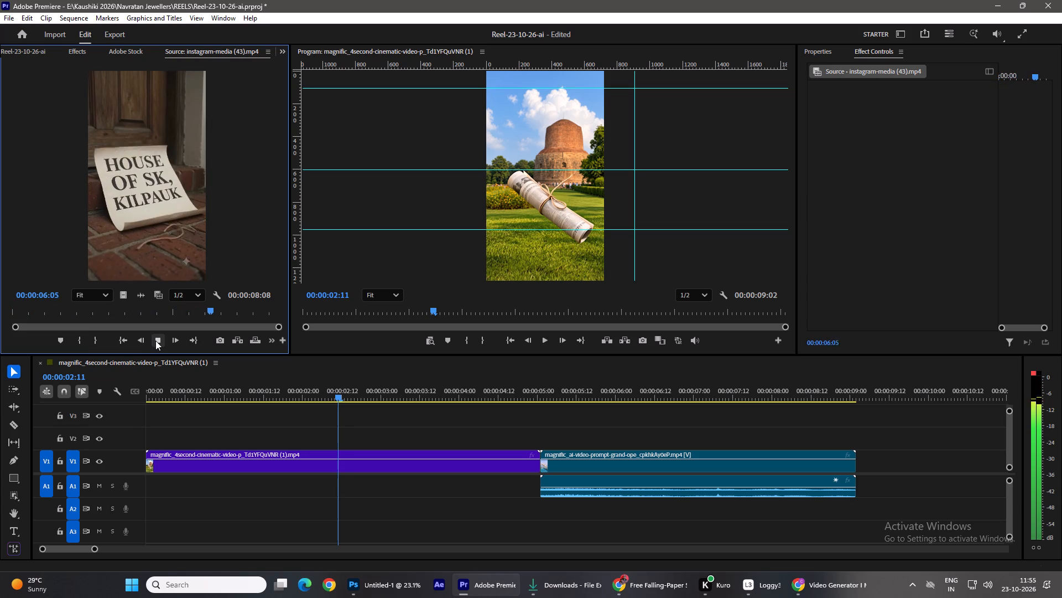
click(155, 341)
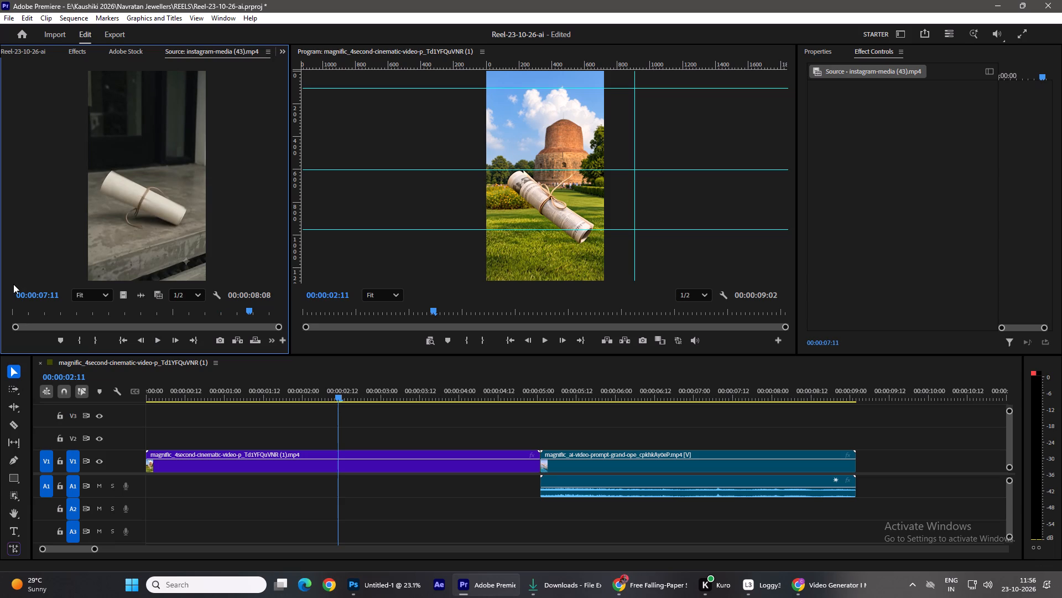
Switch back to Chrome's Pixabay page of falling-paper sound effects.
click(644, 584)
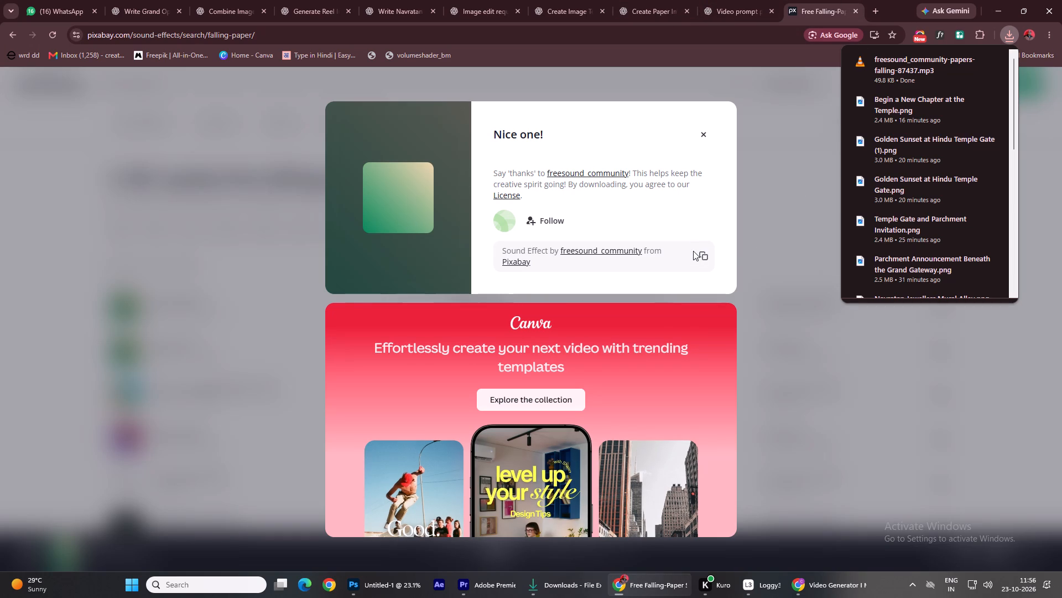
Return to Premiere and replay the reference video instagram-media (43).mp4 from its start in the Source monitor, checking its sound against the scroll movements.
click(496, 577)
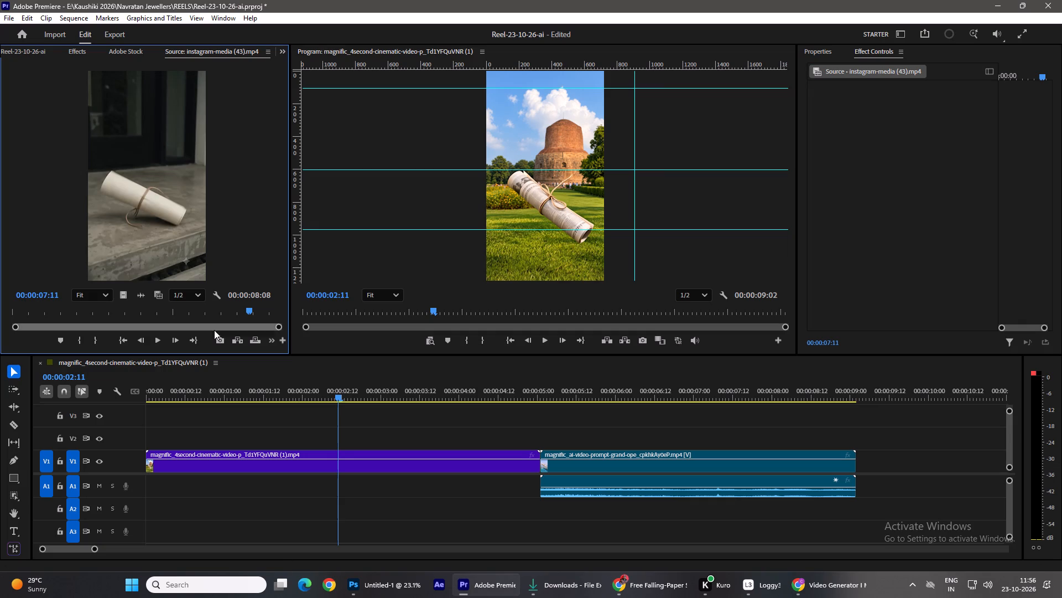
drag(204, 311, 0, 318)
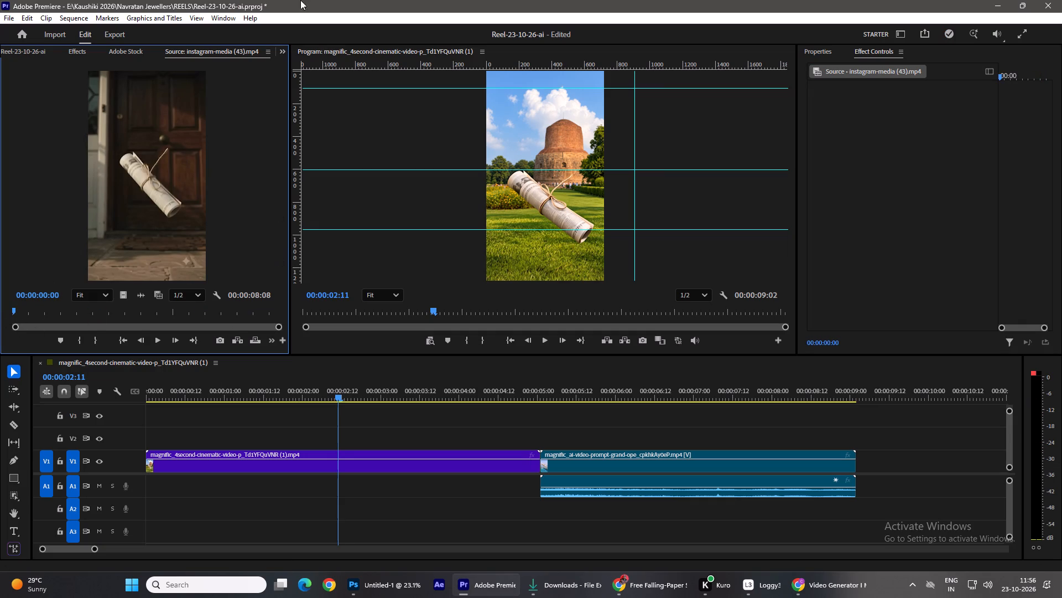
click(642, 596)
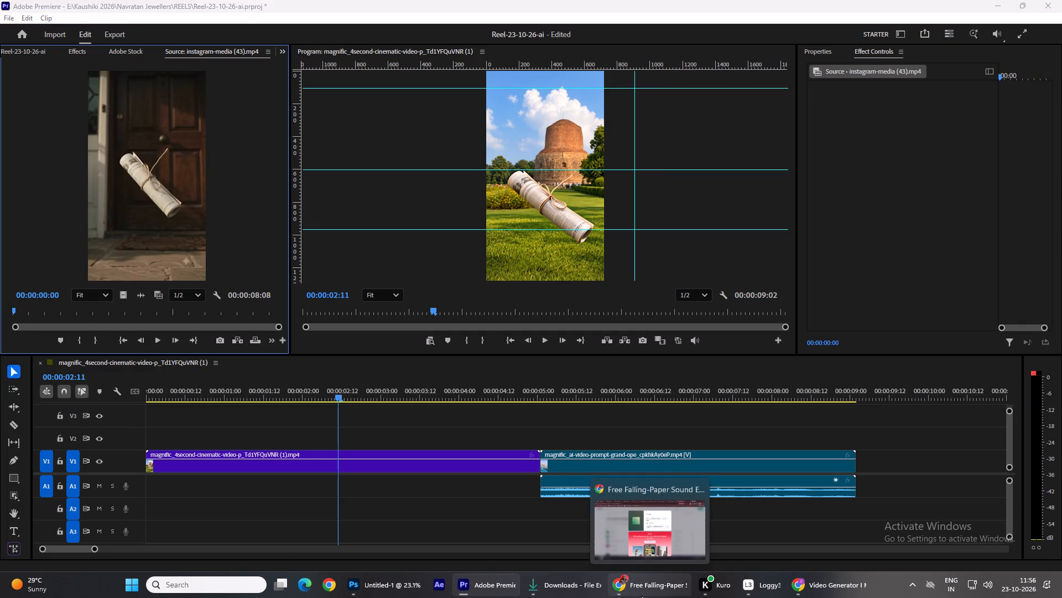
click(642, 596)
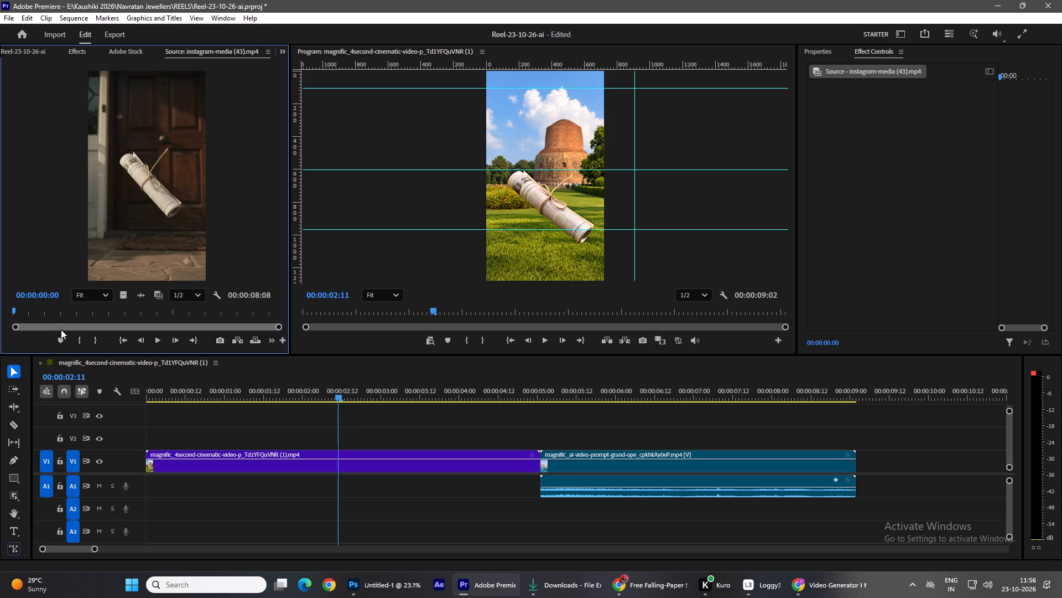
click(162, 341)
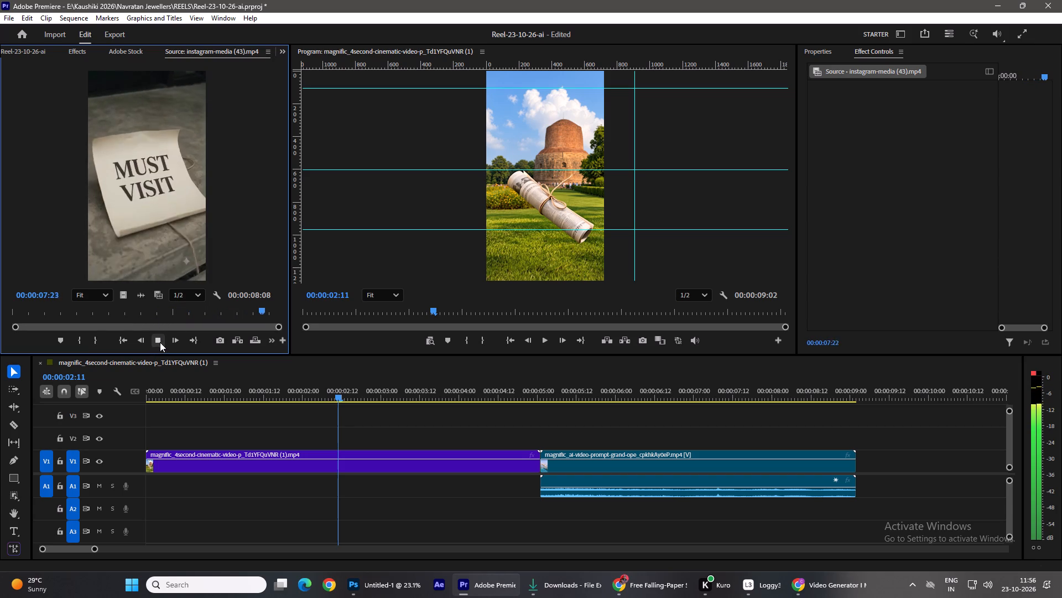
click(160, 342)
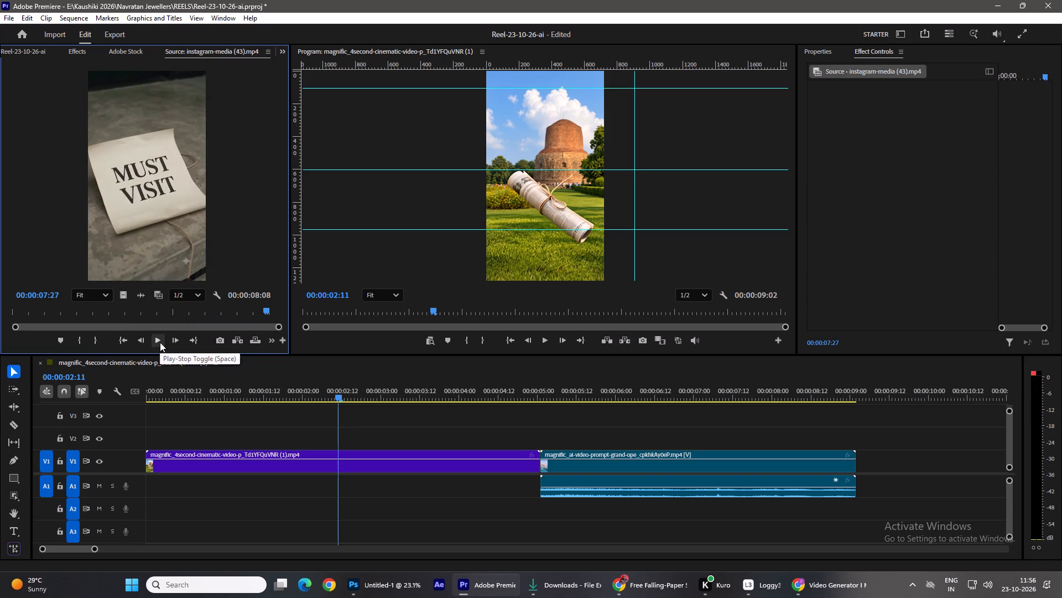
drag(139, 313, 69, 312)
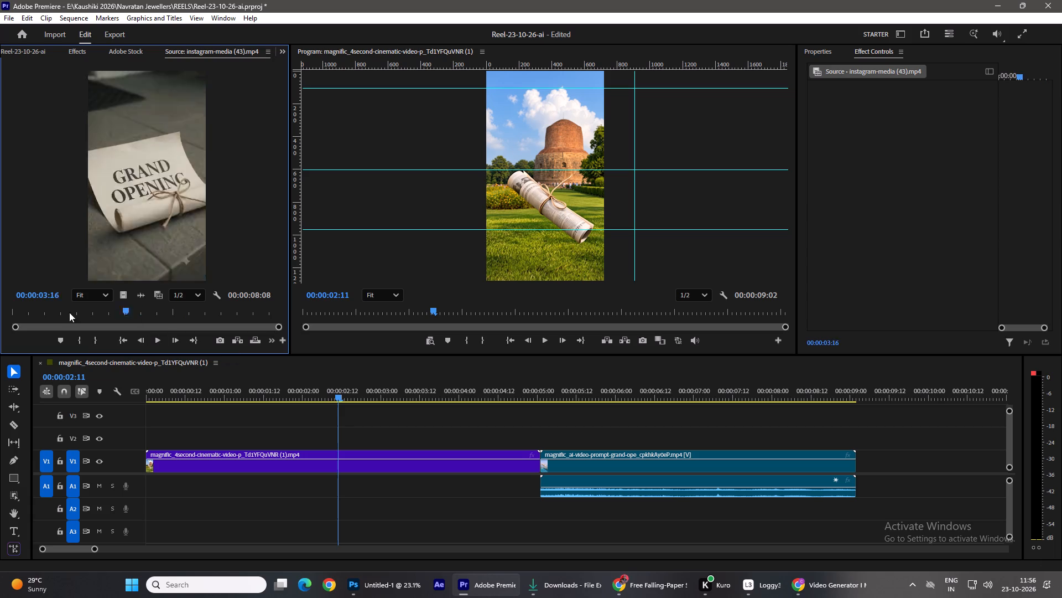
drag(69, 312, 18, 317)
click(159, 344)
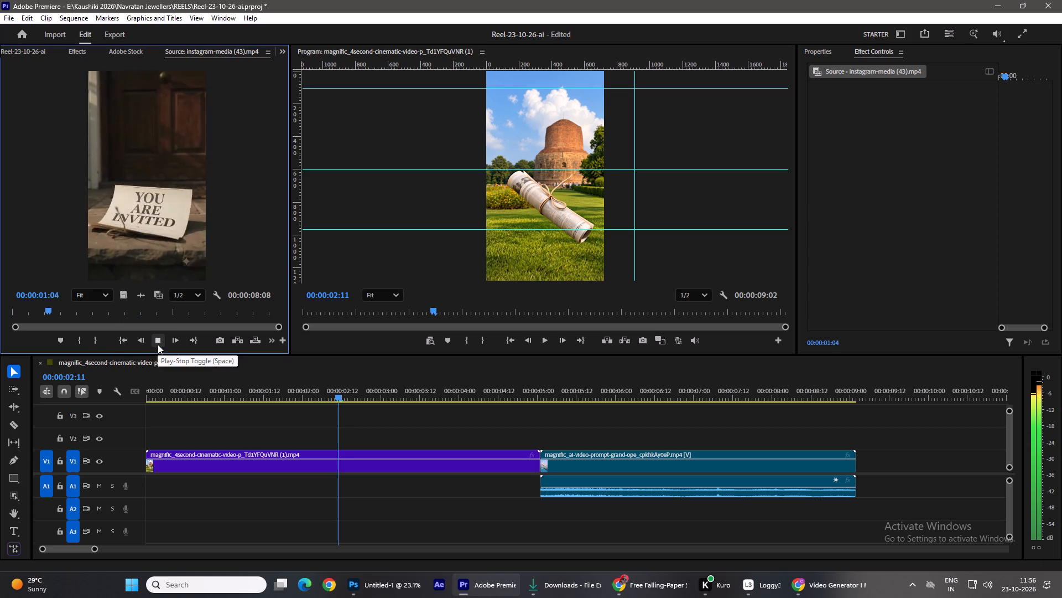
click(158, 344)
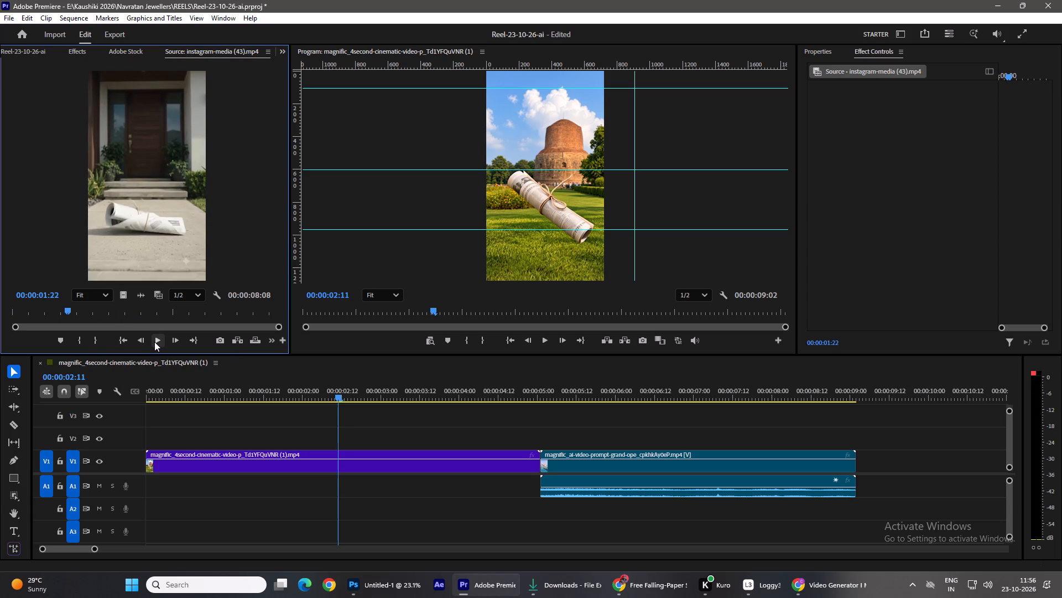
click(154, 342)
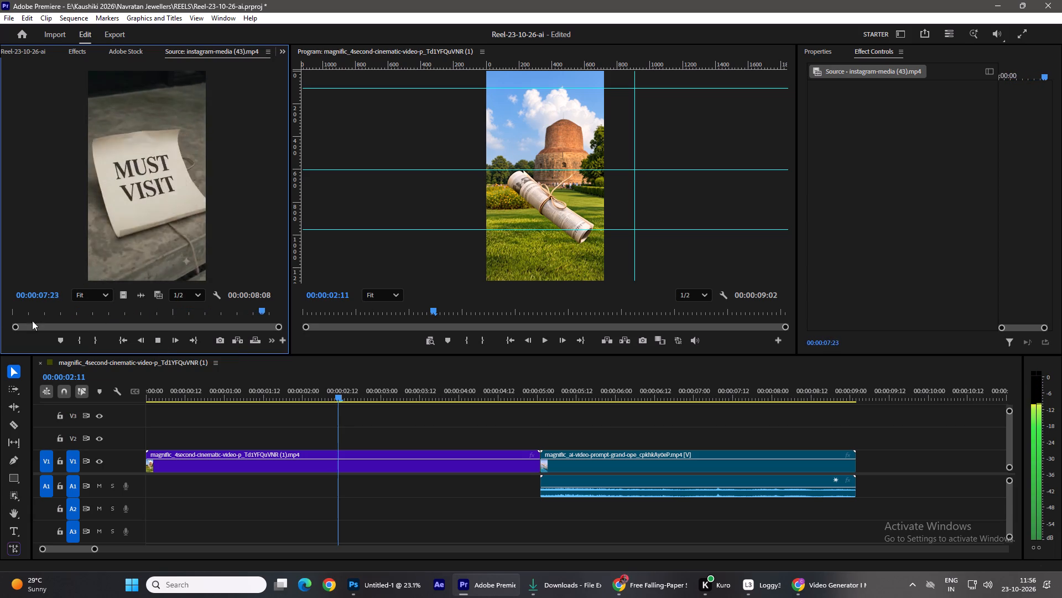
drag(40, 313, 0, 319)
click(161, 340)
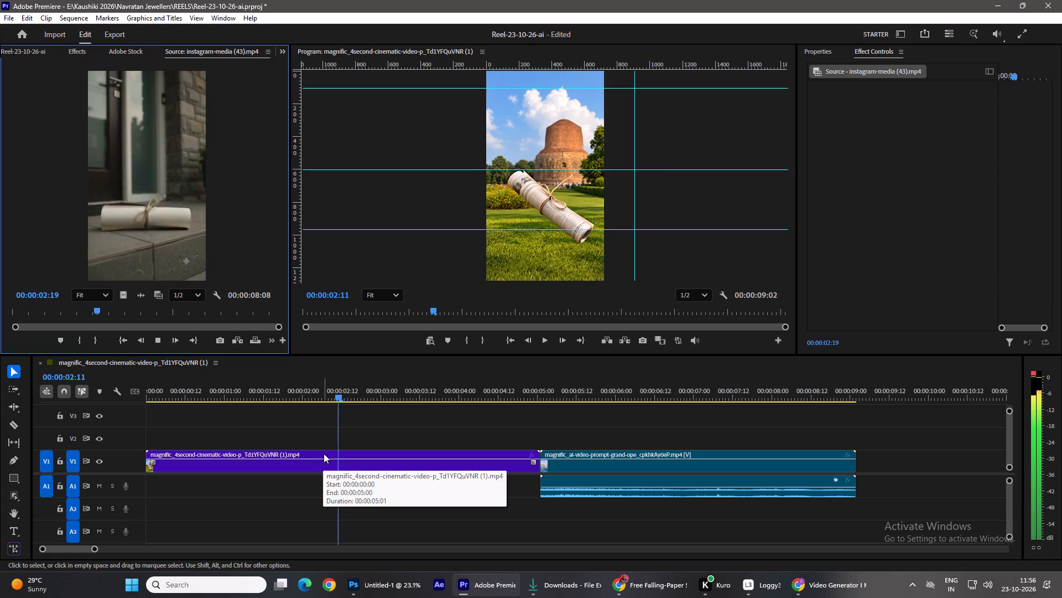
click(158, 339)
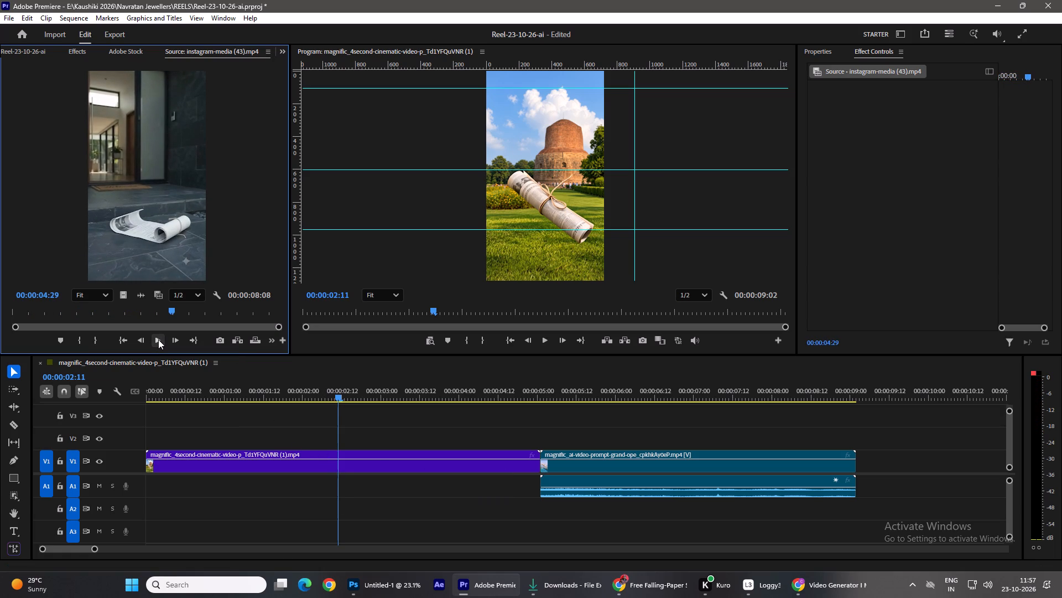
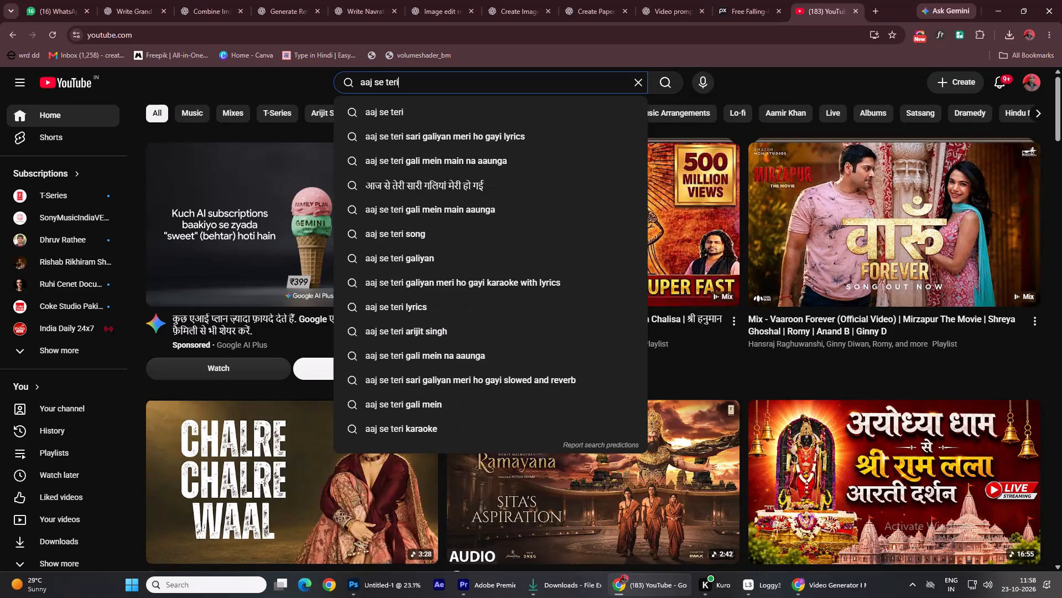
Search YouTube for aaj se teri, open the Padman lyrical video and preview the song from within its first half minute.
key(Return)
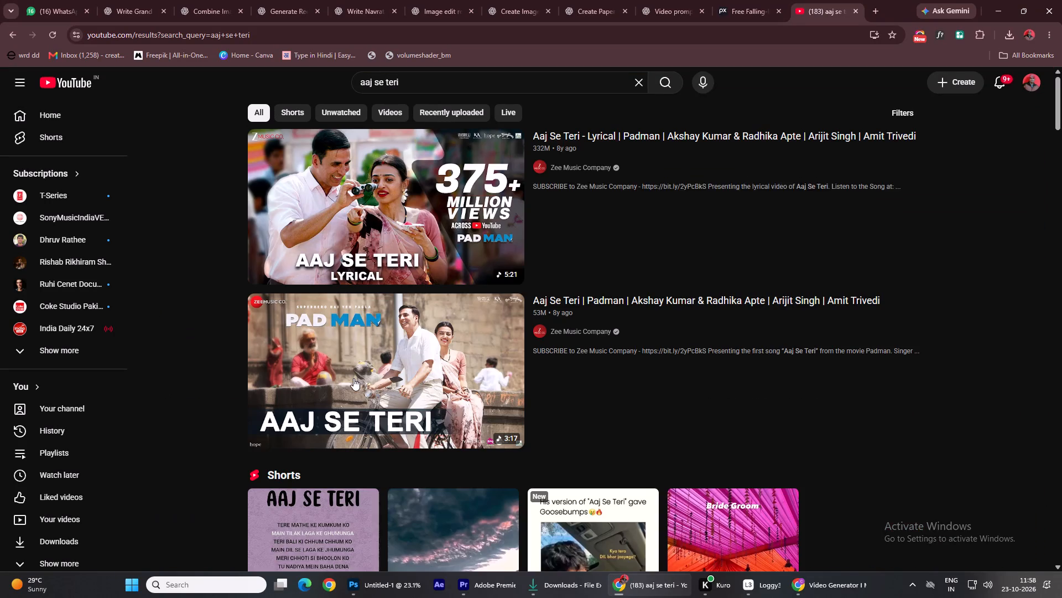
click(369, 243)
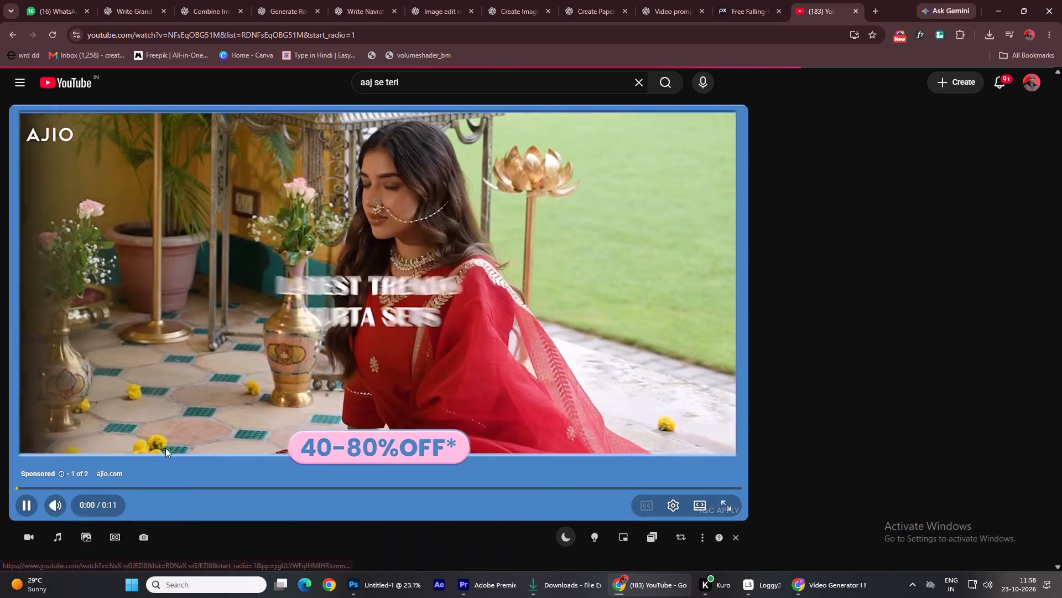
scroll(690, 450, down, 2)
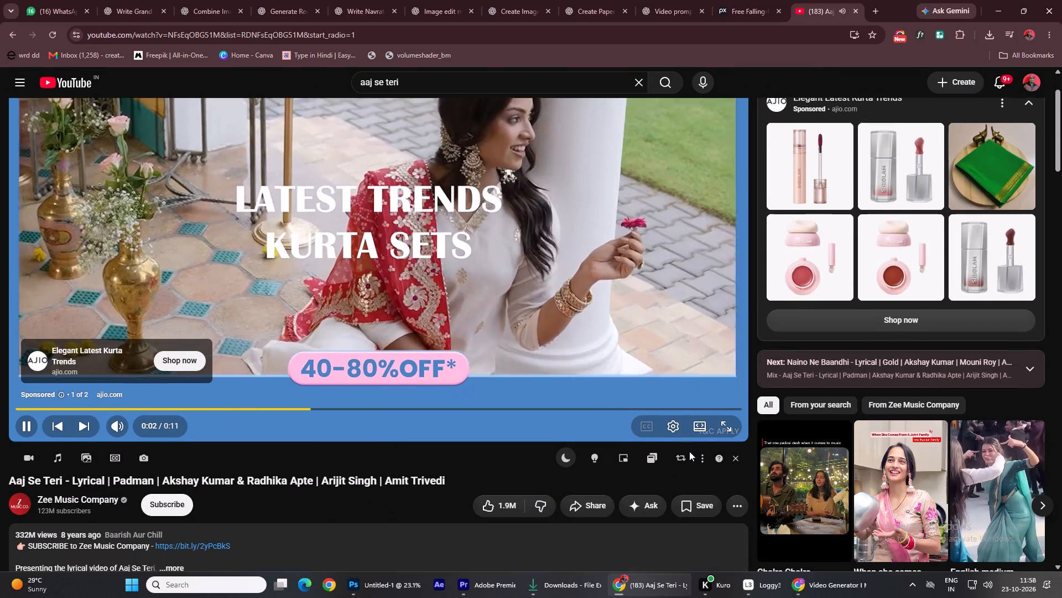
scroll(681, 323, up, 4)
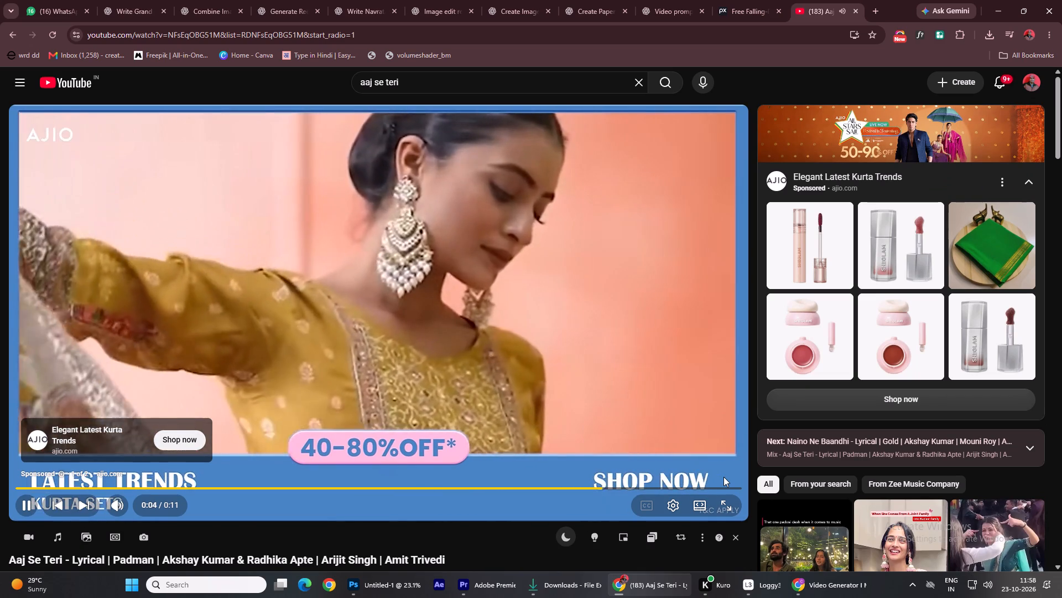
click(721, 471)
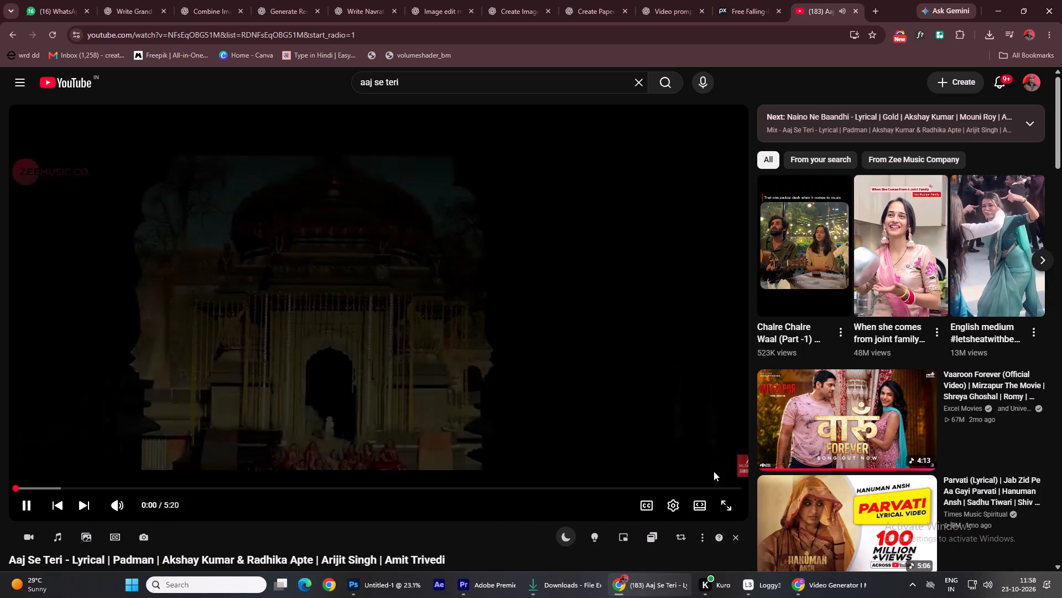
click(38, 488)
click(63, 488)
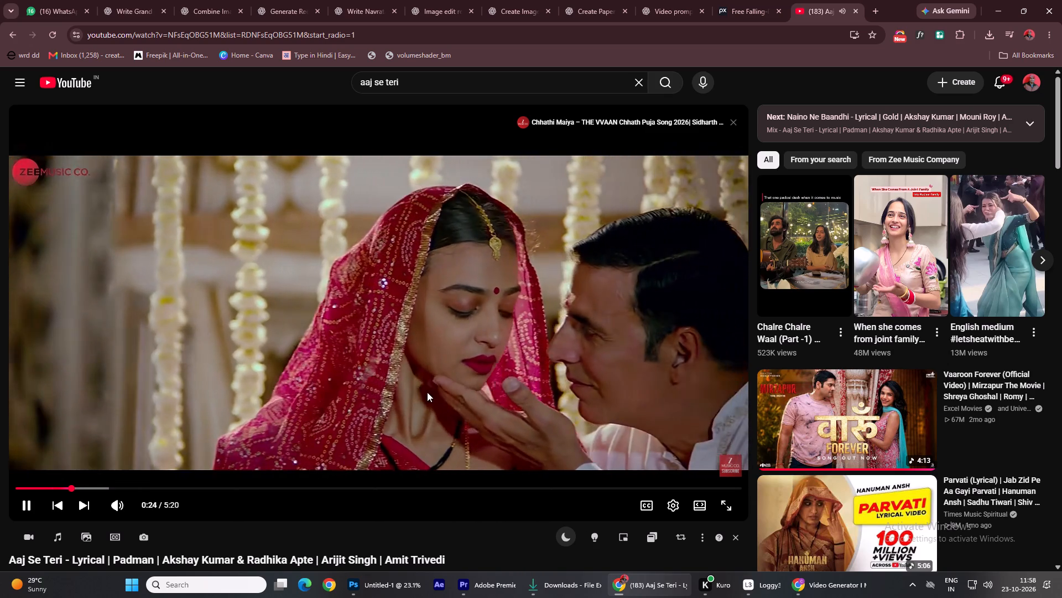
click(409, 379)
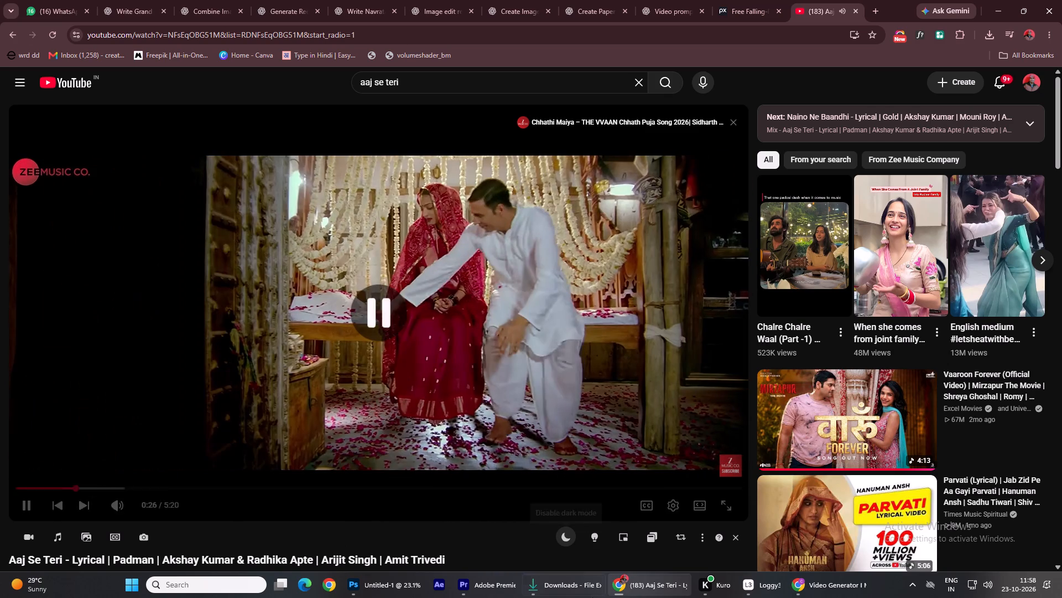
Switch to Premiere, replay the opening of the reference video instagram-media (43).mp4 to listen to its music, and rewind it to the start.
click(505, 584)
drag(159, 316, 0, 310)
key(space)
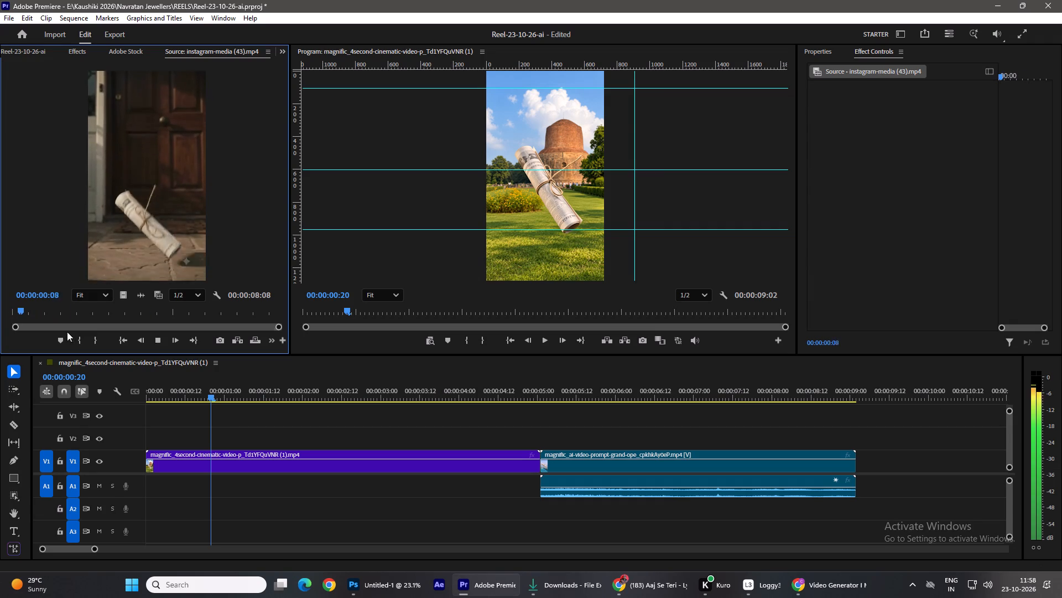
click(155, 342)
drag(95, 307, 0, 312)
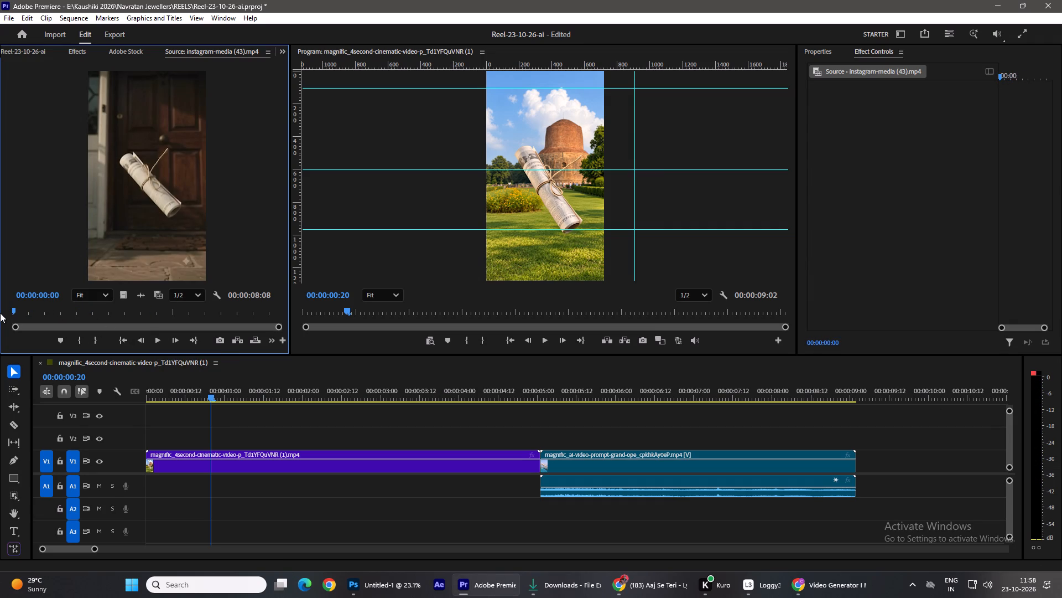
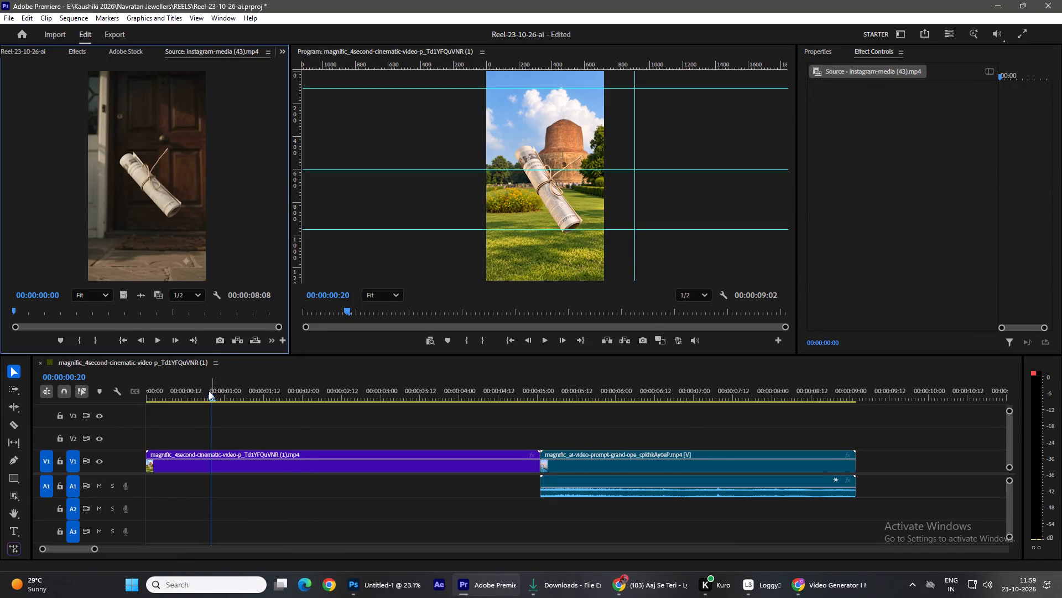
Rewind the sequence and compare the music of the reference video instagram-media (43).mp4 with the Aaj Se Teri song by playing both.
drag(204, 398, 140, 406)
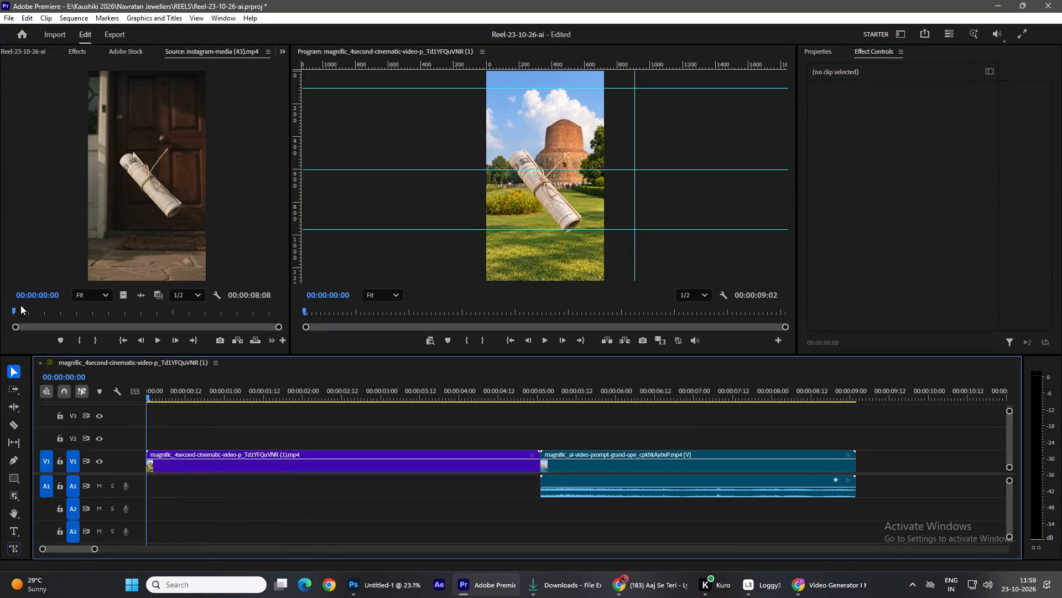
drag(19, 312, 9, 312)
key(space)
key(space)
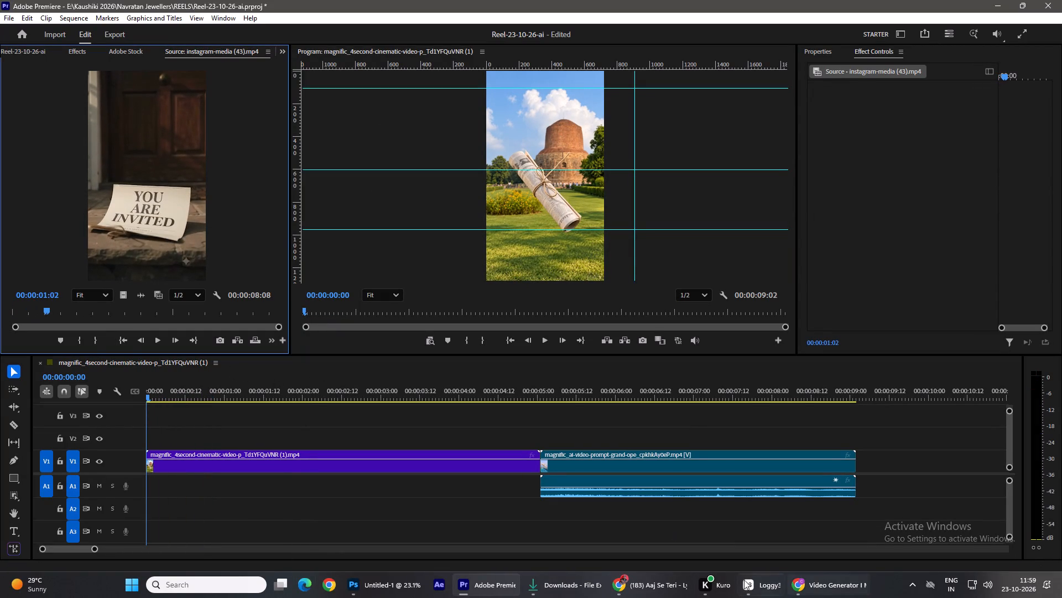
click(636, 589)
click(192, 378)
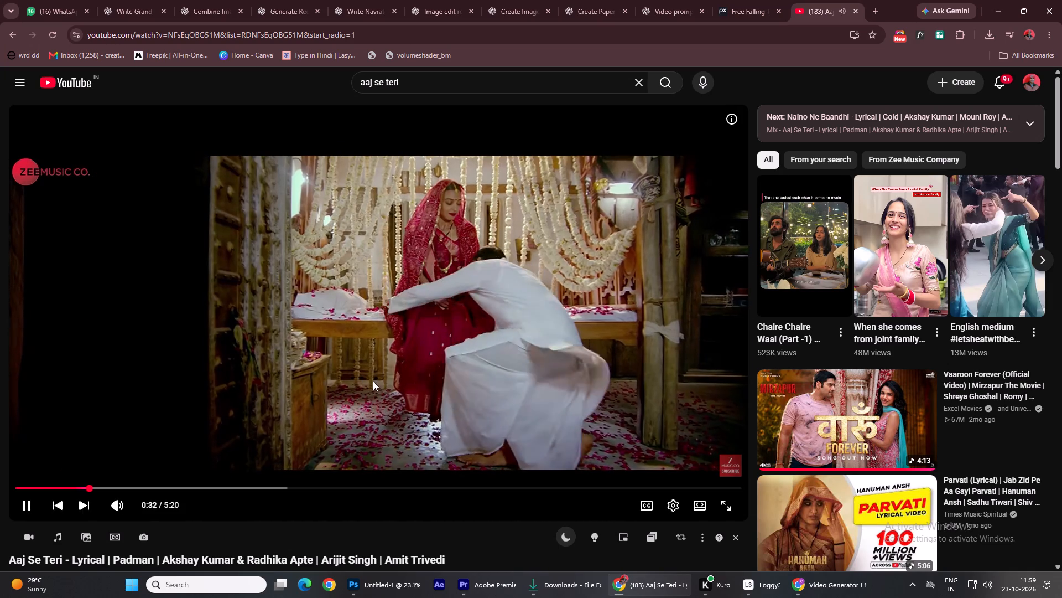
click(373, 381)
click(483, 584)
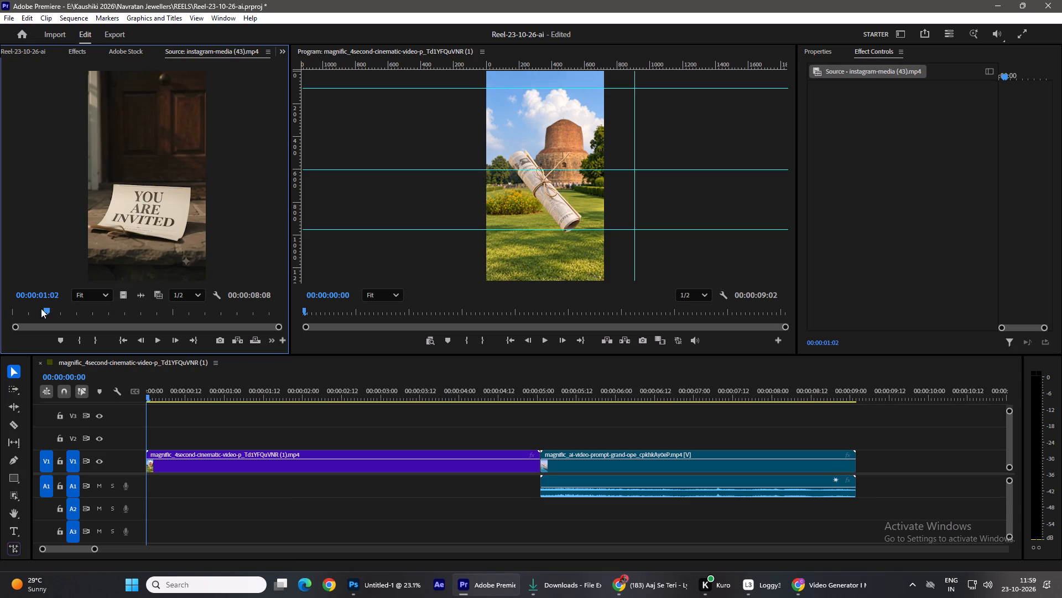
drag(41, 308, 0, 303)
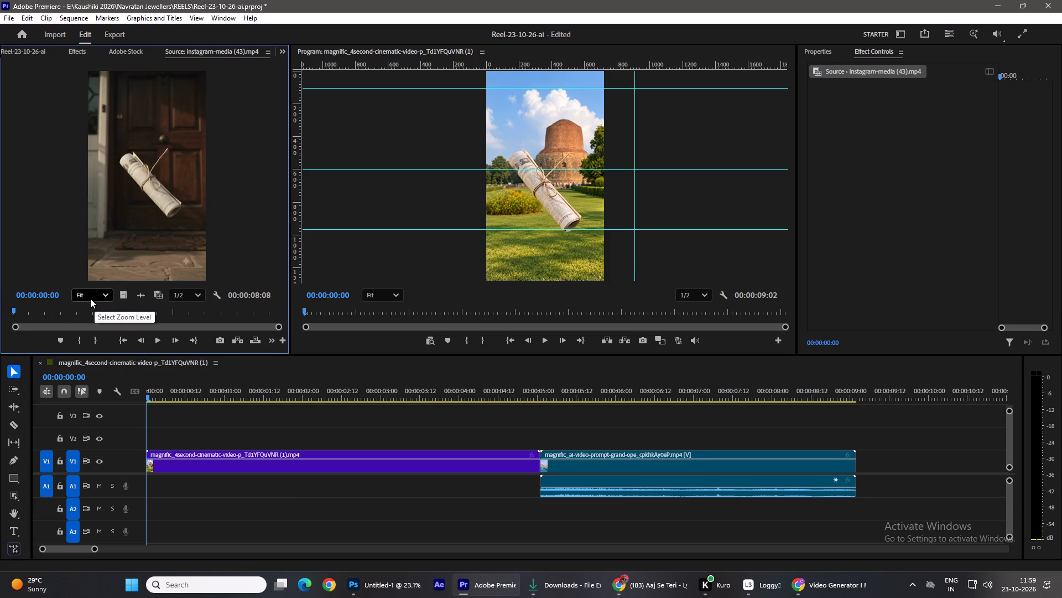
click(153, 341)
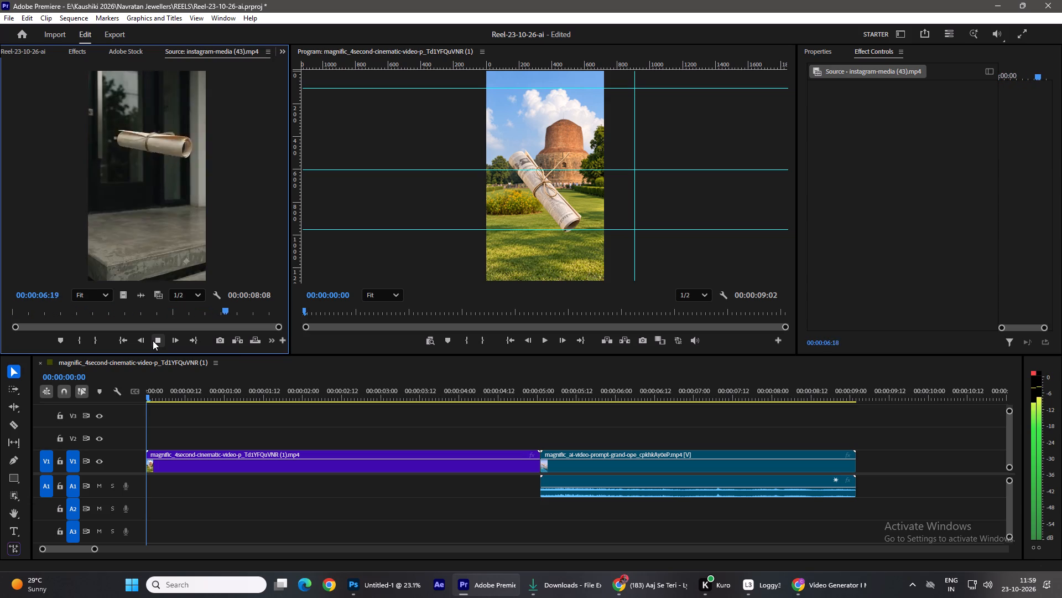
click(153, 341)
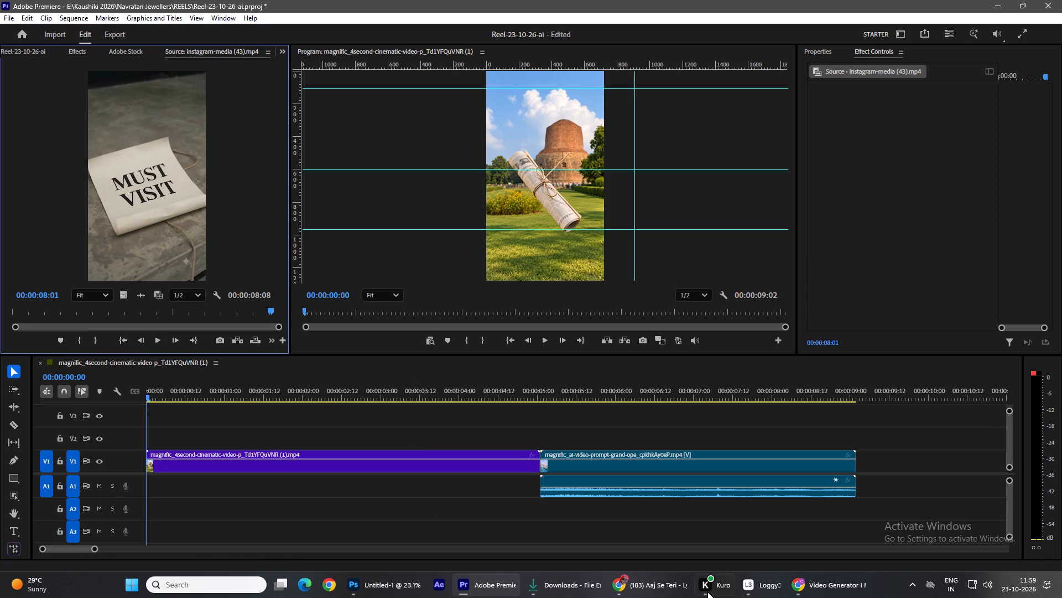
Switch to Chrome and preview the Aaj Se Teri song from its intro through to the chorus around one minute.
click(644, 587)
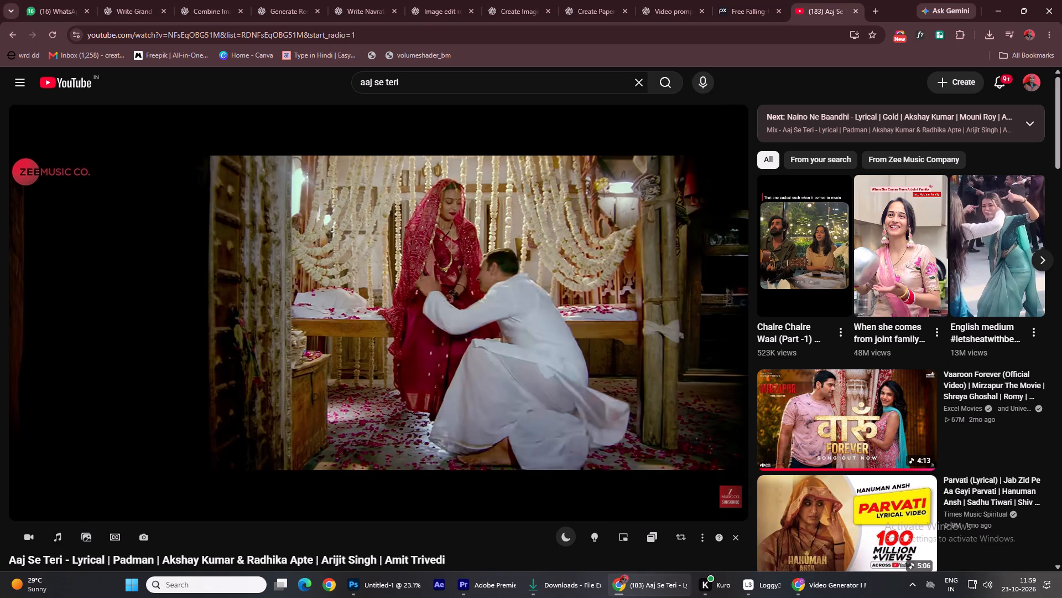
drag(38, 486, 0, 490)
key(space)
click(39, 488)
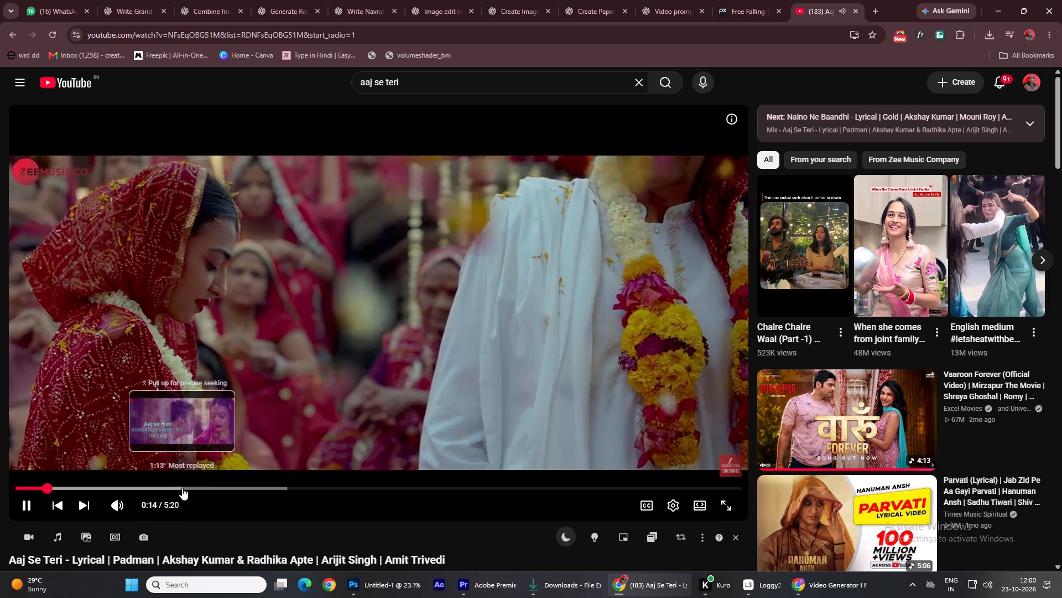
click(182, 488)
click(162, 484)
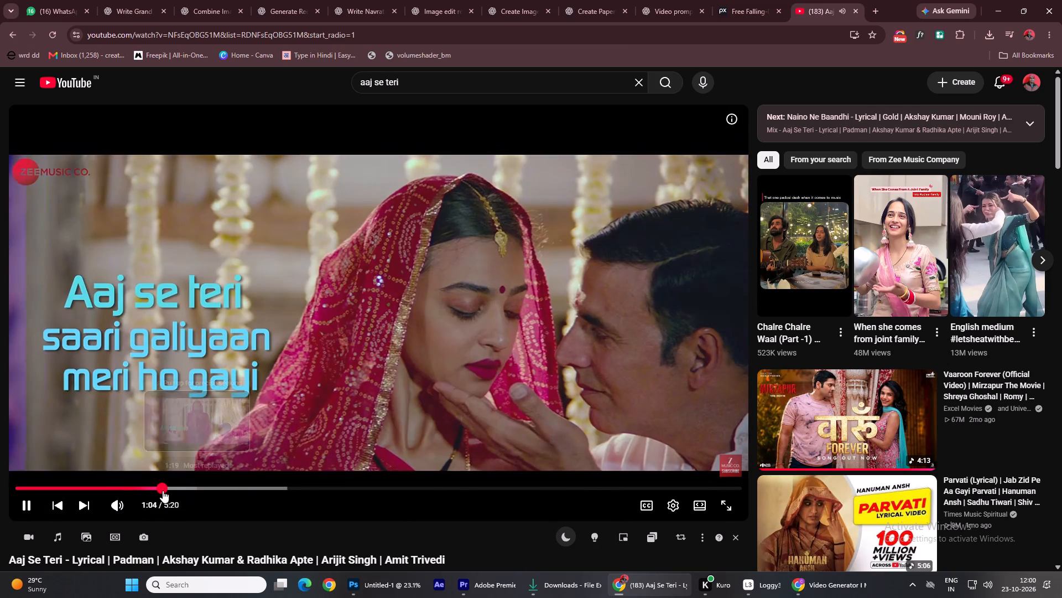
click(145, 486)
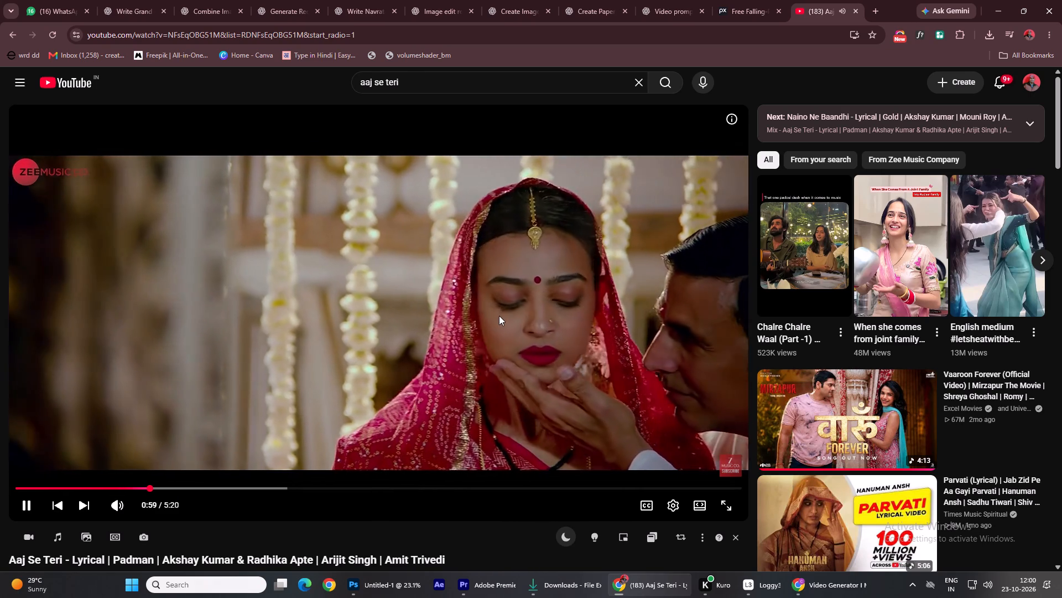
click(499, 316)
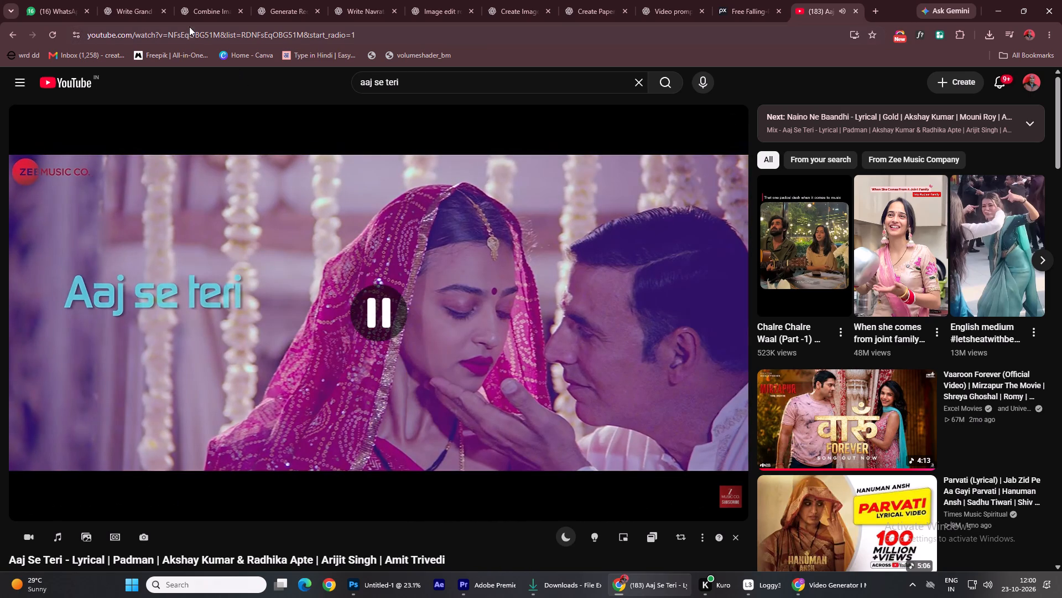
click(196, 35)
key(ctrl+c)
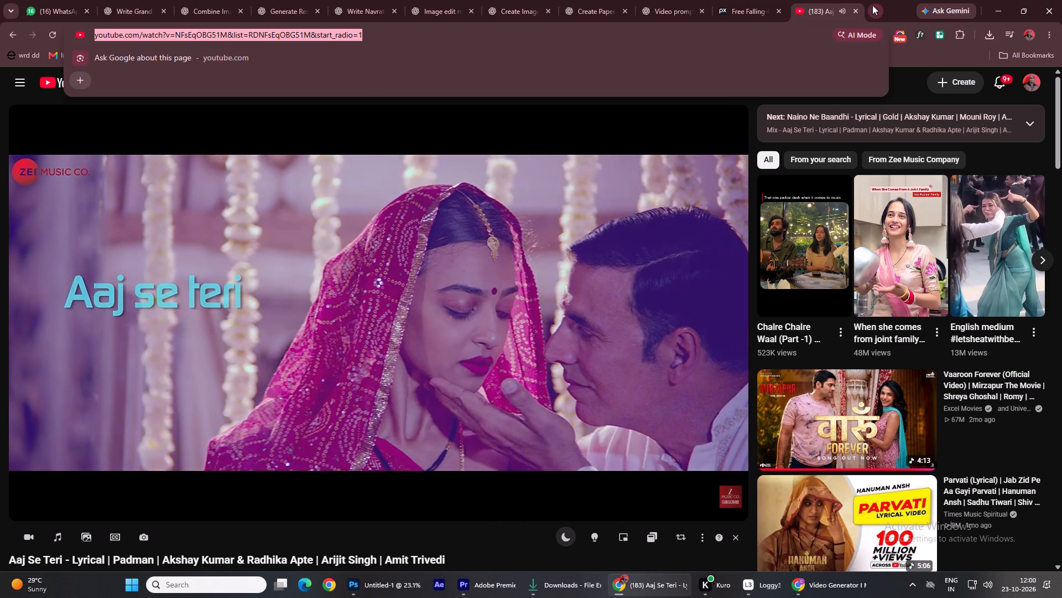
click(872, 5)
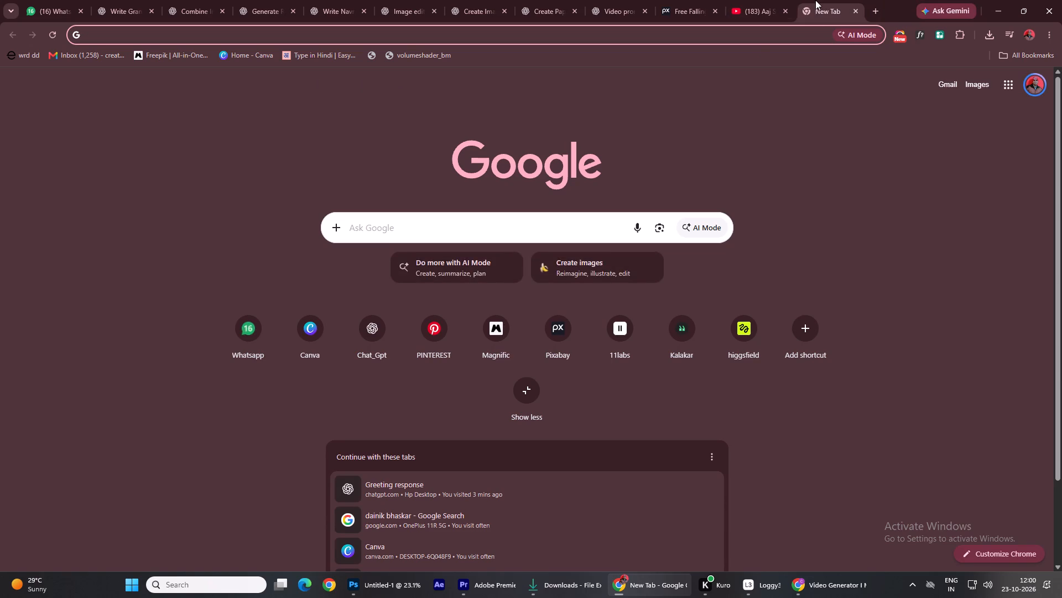
Search YouTube for rabba and open the Heropanti Rabba Full Audio Song.
click(754, 0)
triple_click(460, 86)
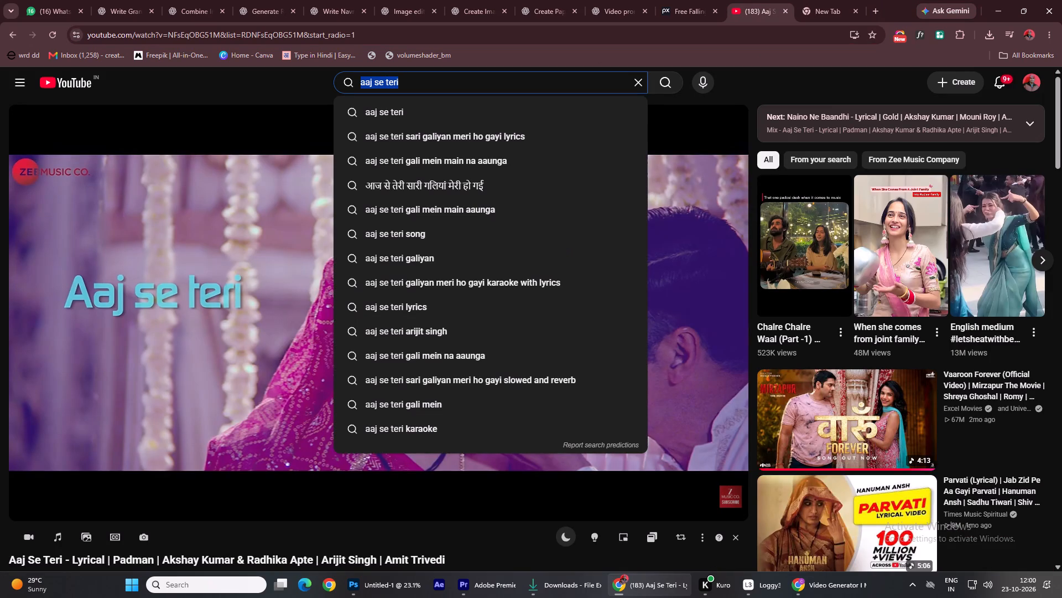
text(rabba)
key(space)
key(Return)
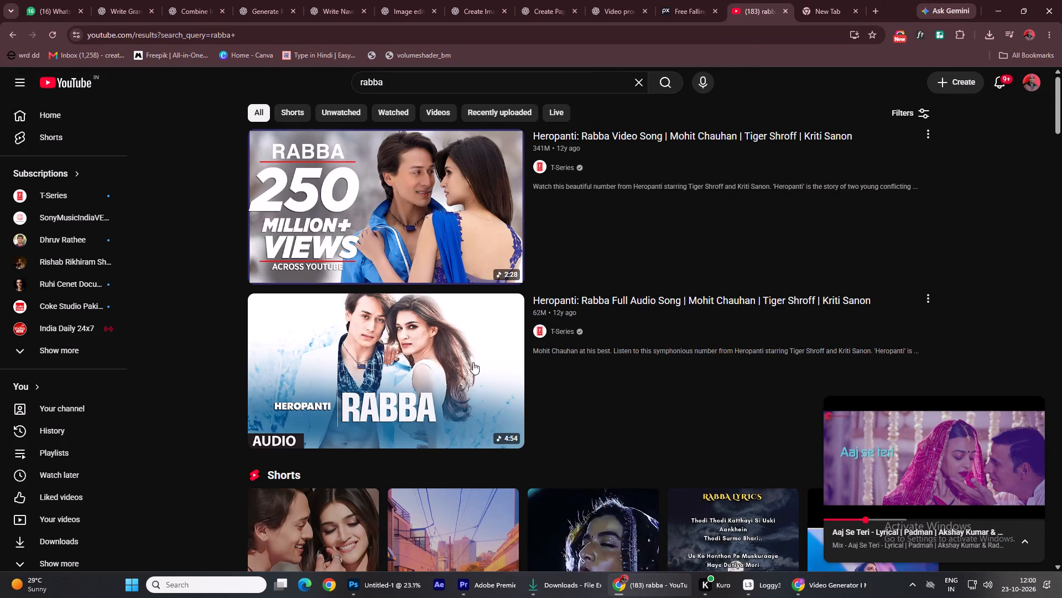
click(423, 376)
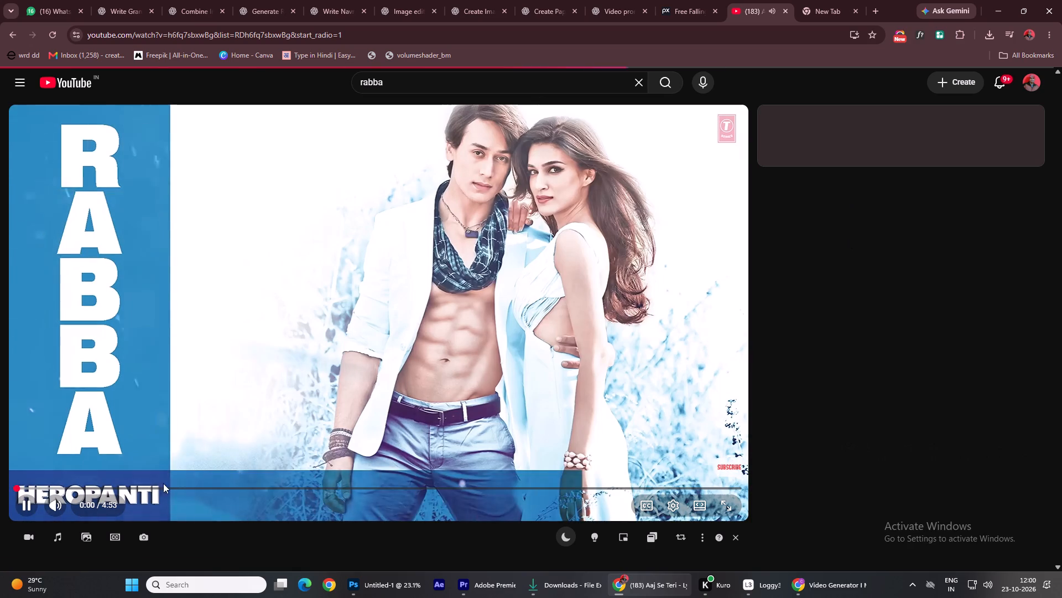
Preview the Rabba song at several points within its first minute or so, including the opening seconds.
click(46, 487)
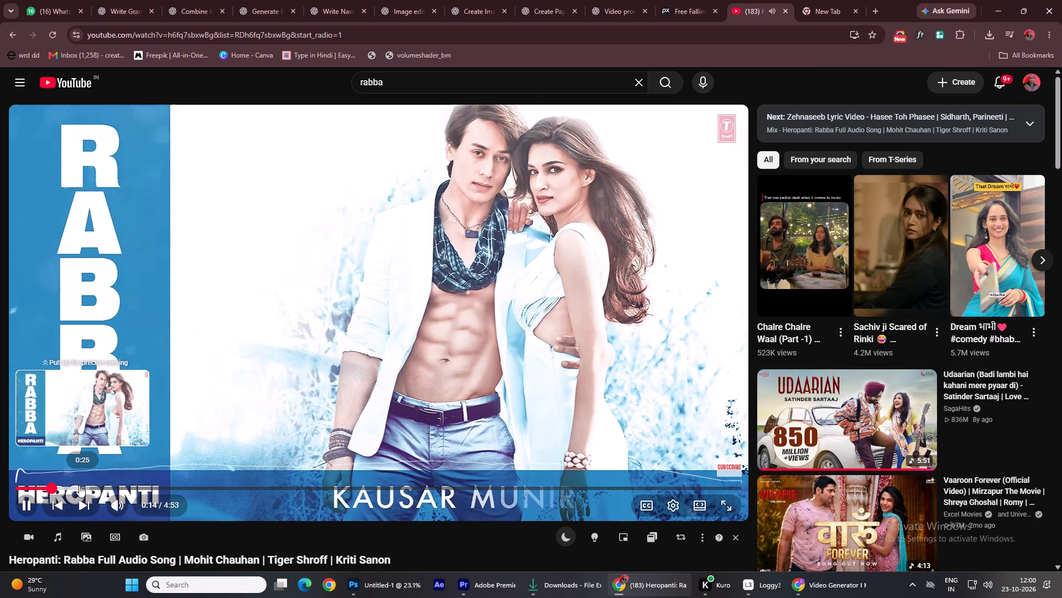
click(79, 485)
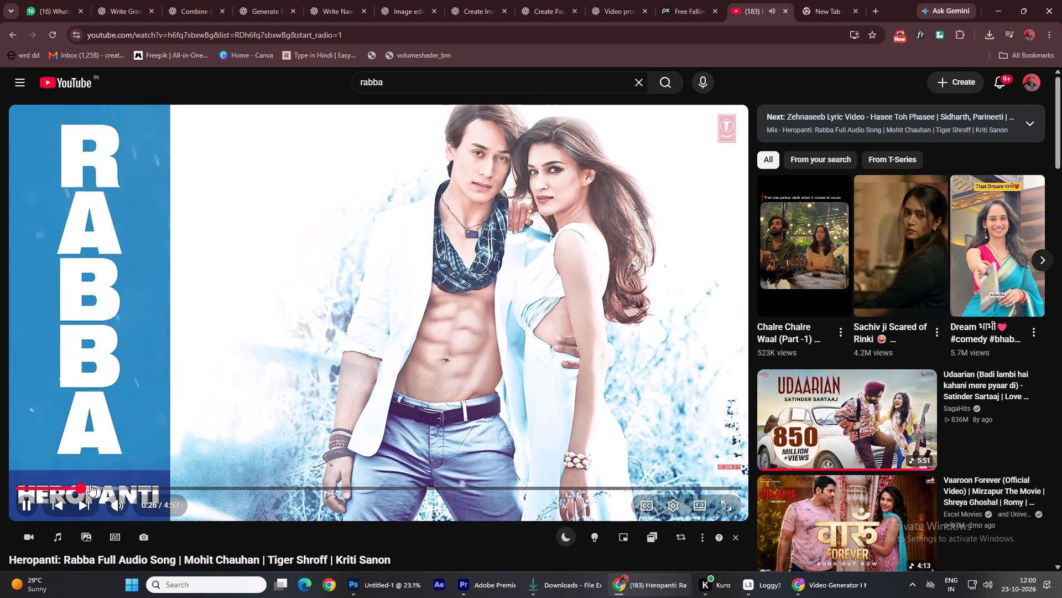
click(134, 488)
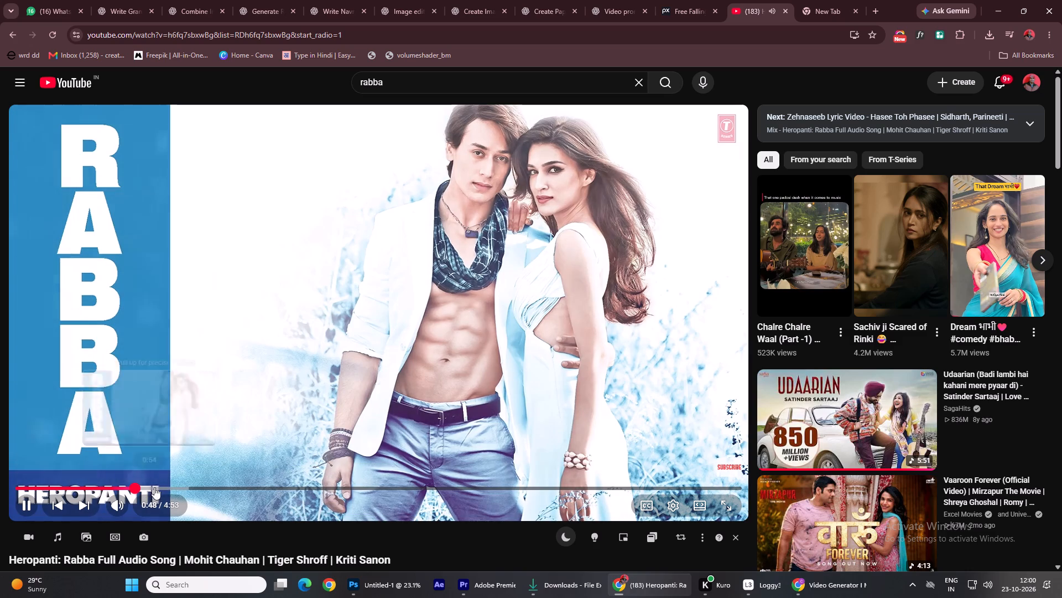
click(176, 487)
click(282, 341)
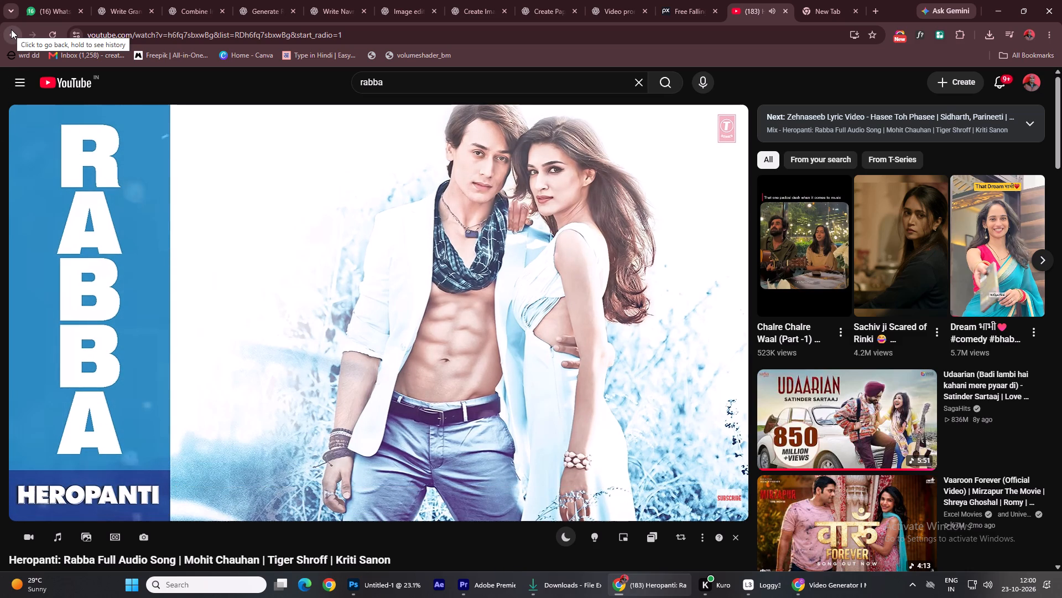
click(29, 483)
click(178, 390)
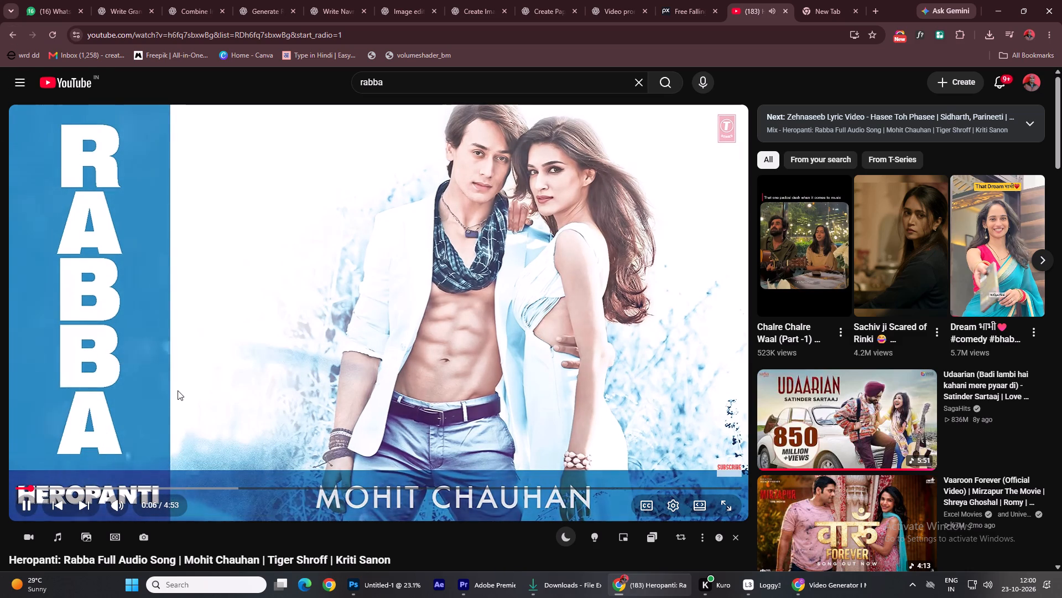
click(178, 390)
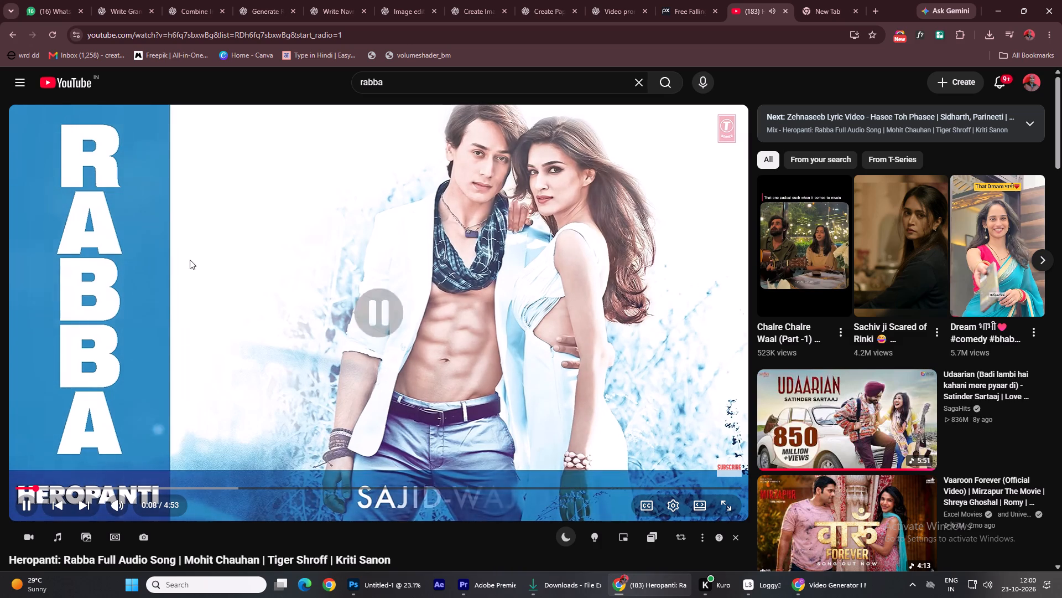
Download the full-length Rabba song as a 128Kbps MP3 with the video page's audio downloader.
click(164, 26)
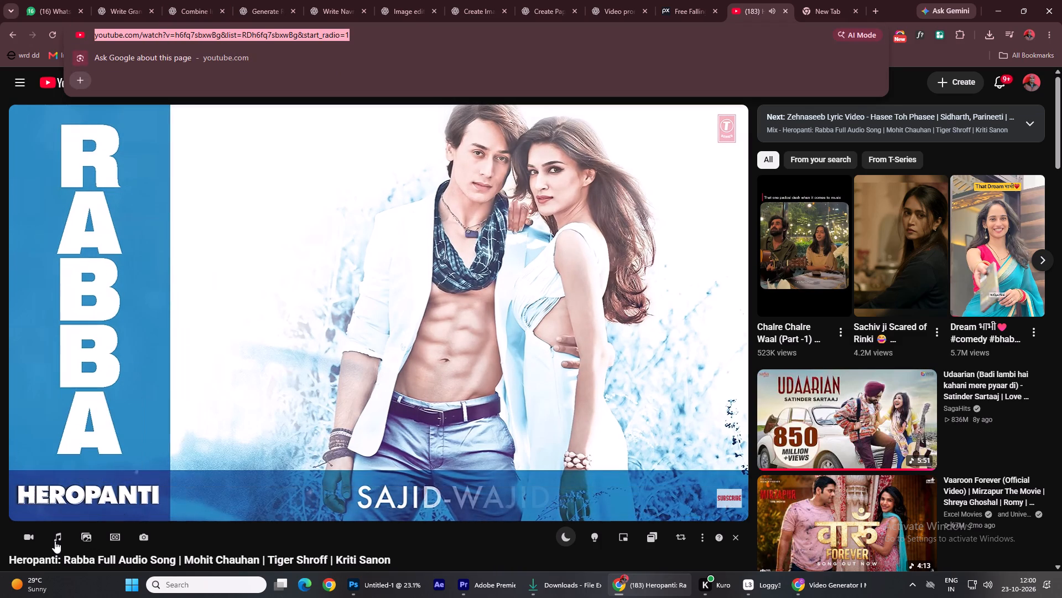
click(55, 541)
scroll(240, 439, down, 3)
scroll(184, 500, down, 8)
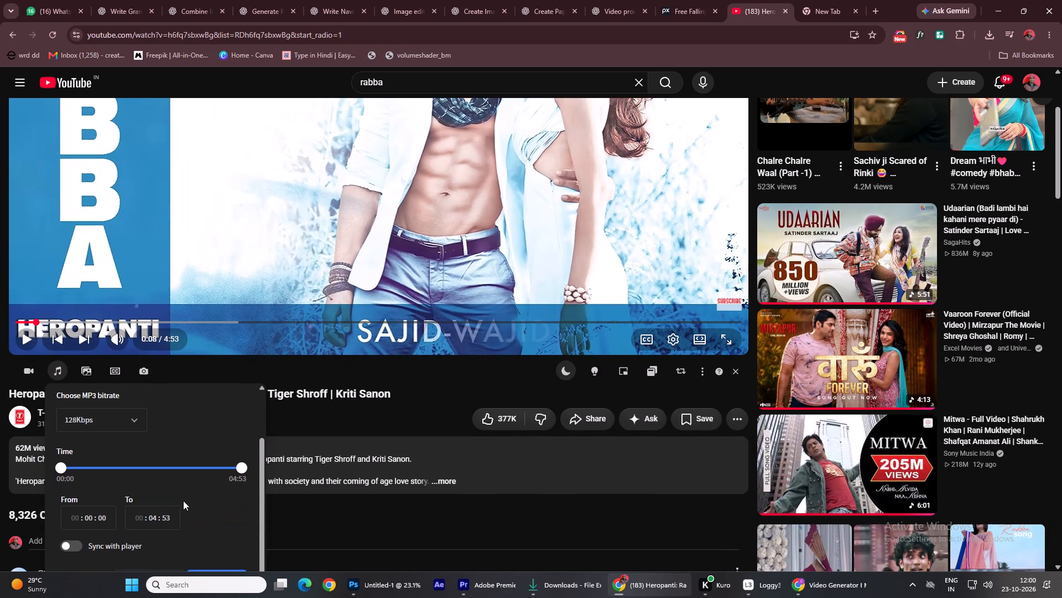
scroll(197, 538, down, 2)
click(214, 469)
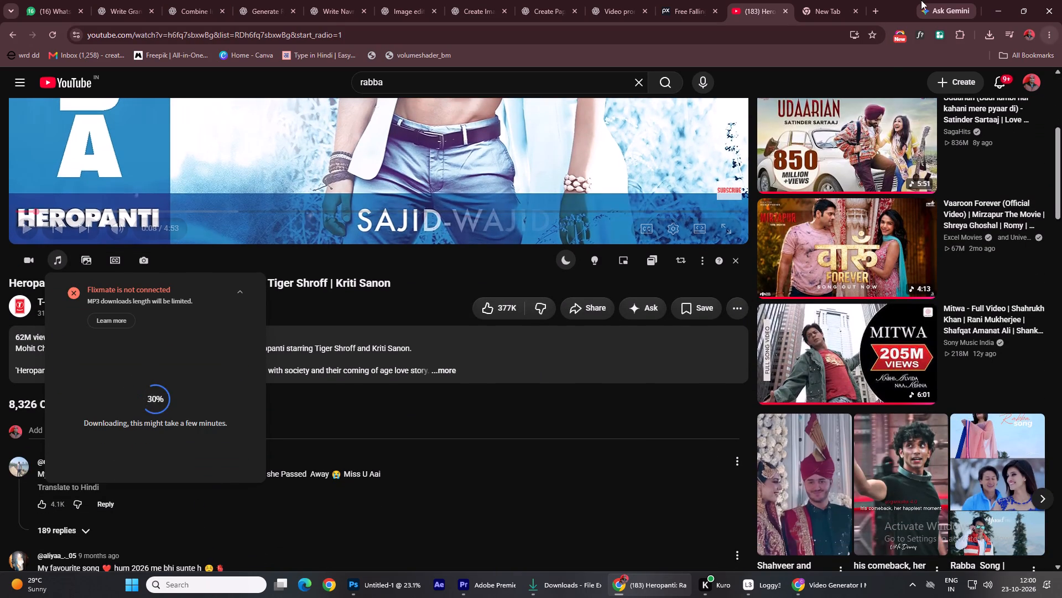
click(846, 0)
click(738, 0)
scroll(774, 386, up, 4)
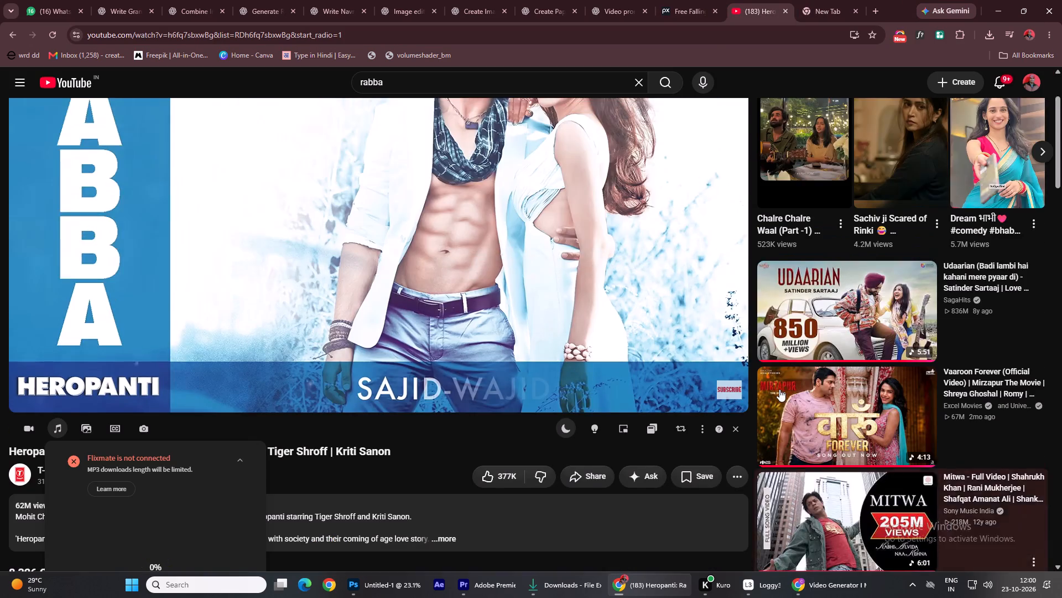
scroll(779, 389, down, 3)
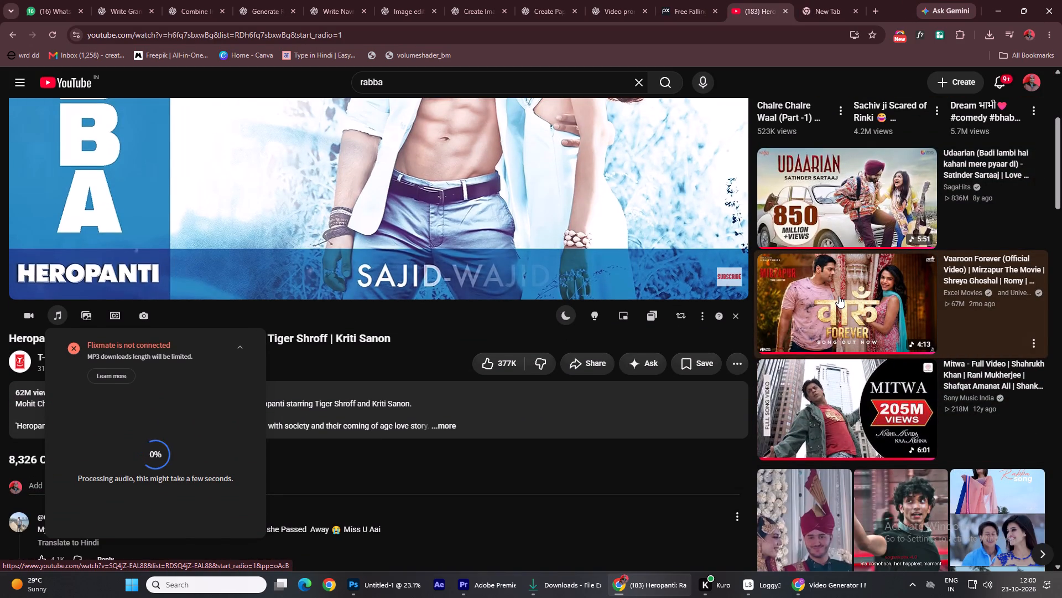
click(824, 0)
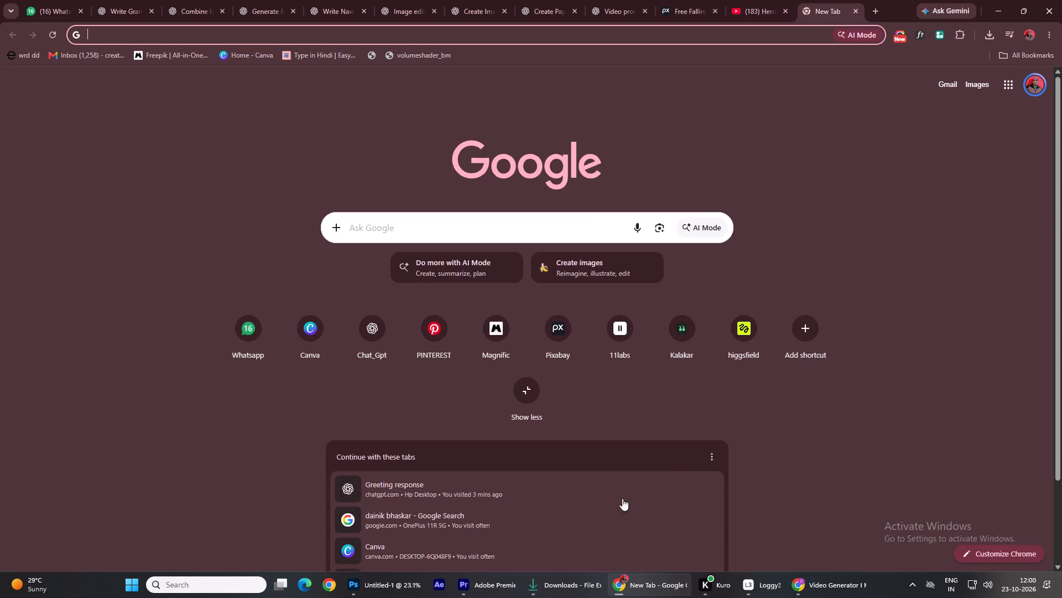
Switch to Premiere, replay the reference video instagram-media (43).mp4 and bring up the Reel-23-10-26-ai project's media items.
click(484, 590)
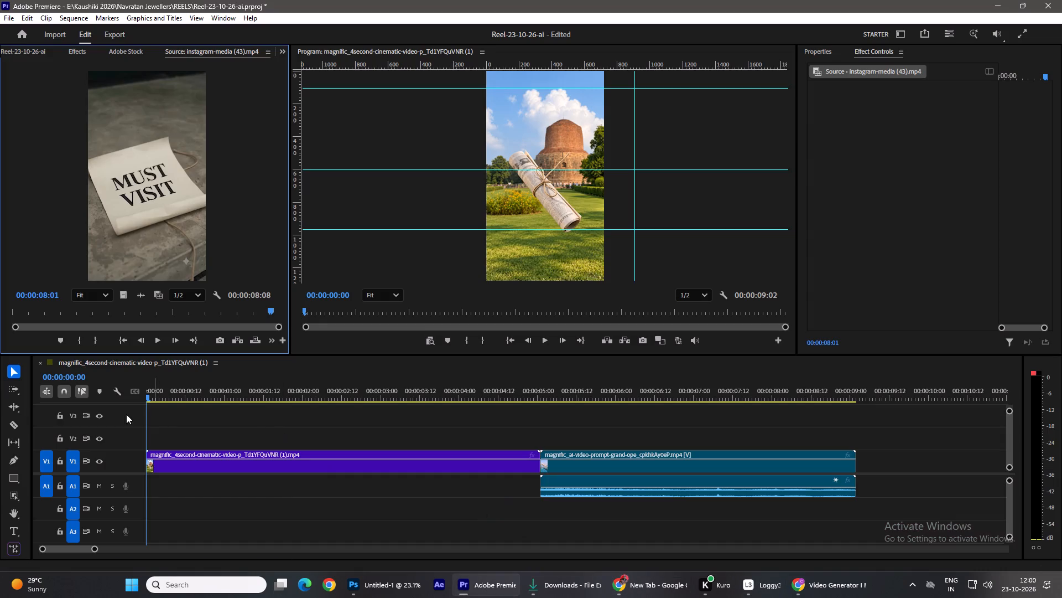
key(space)
key(space)
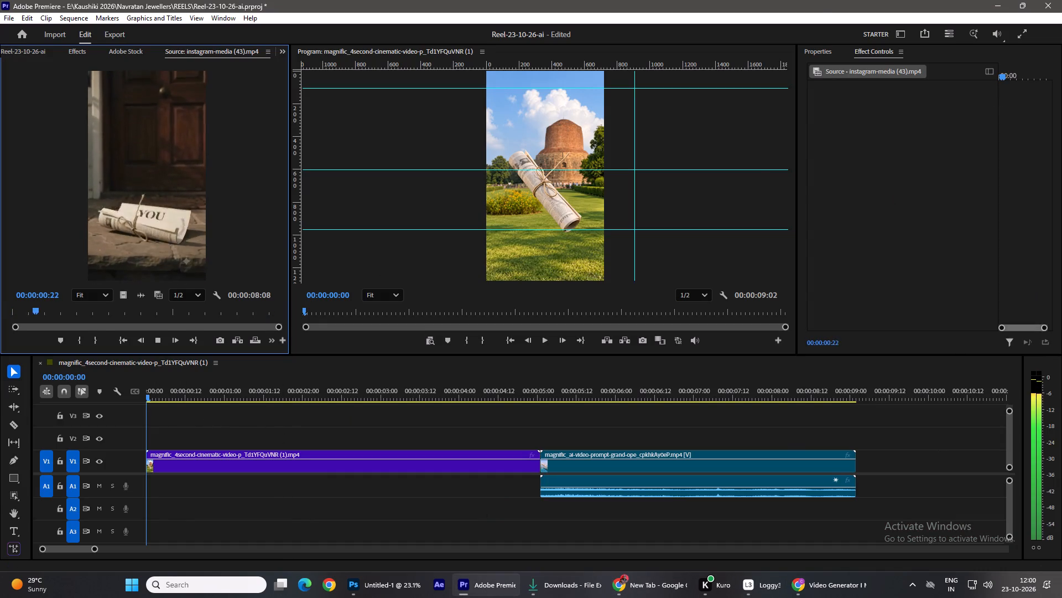
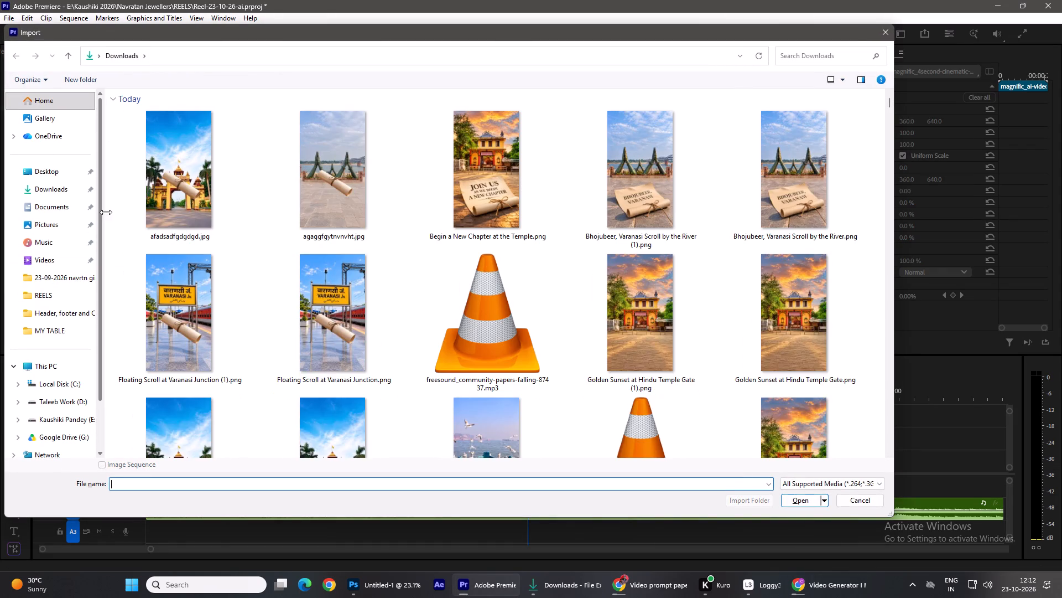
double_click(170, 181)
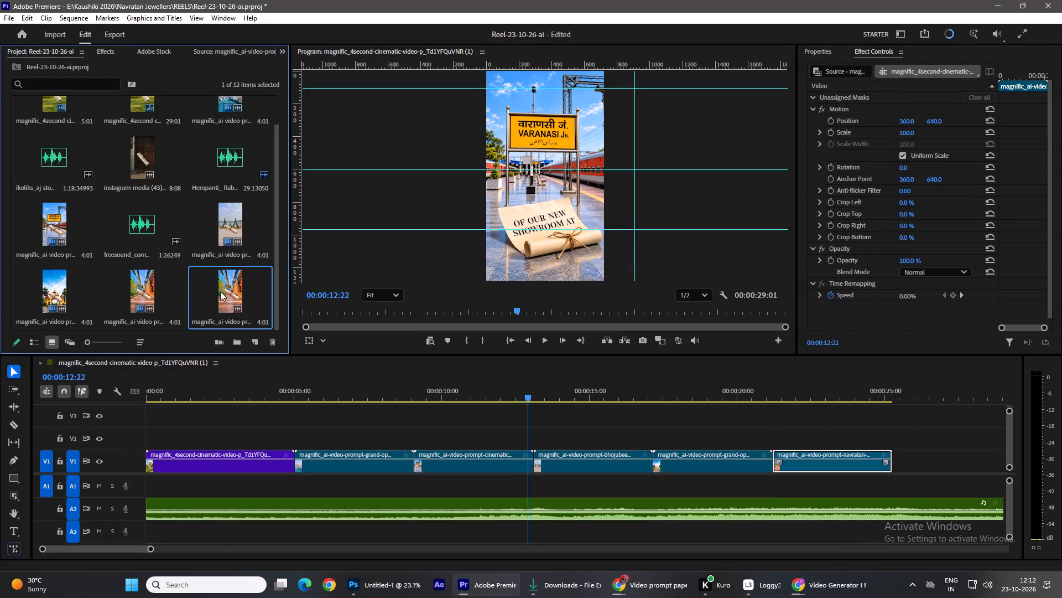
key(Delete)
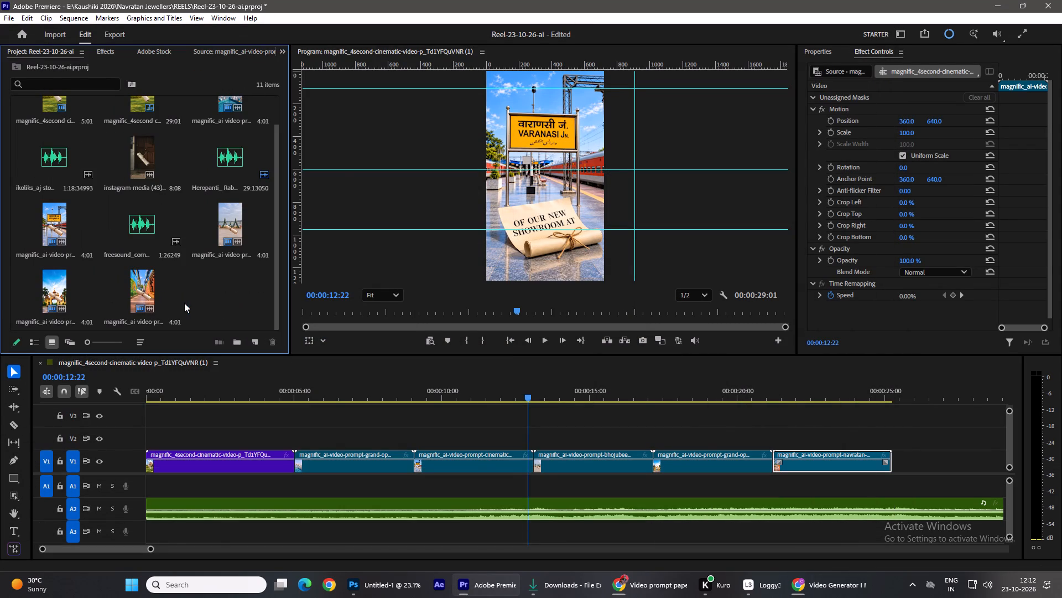
Import the newly downloaded temple "Join Us" clip from Downloads and append it after the mural alley clip on V1.
key(ctrl+i)
scroll(240, 234, up, 7)
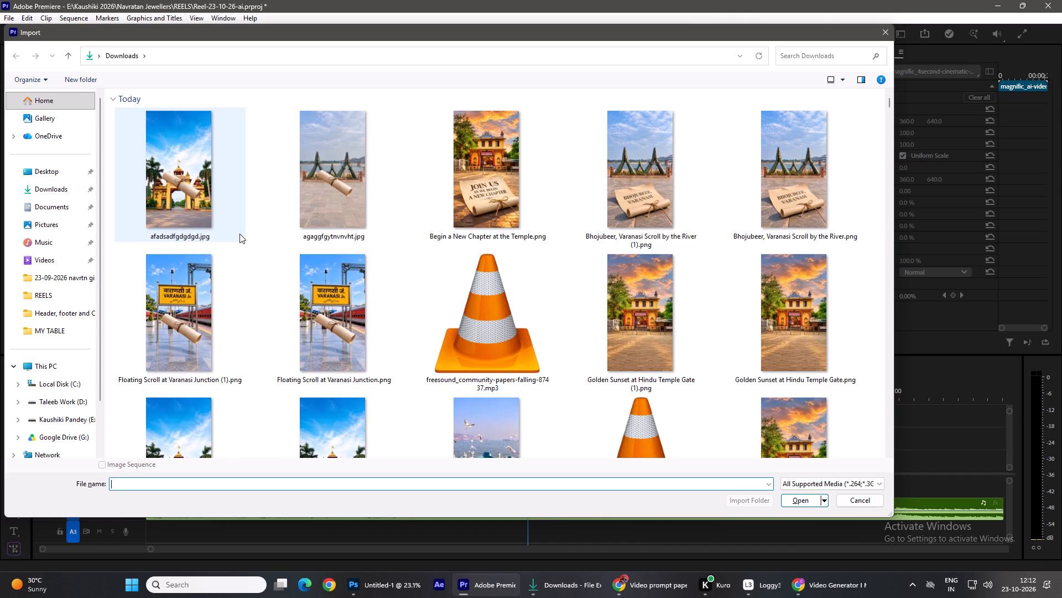
scroll(240, 234, up, 2)
double_click(164, 156)
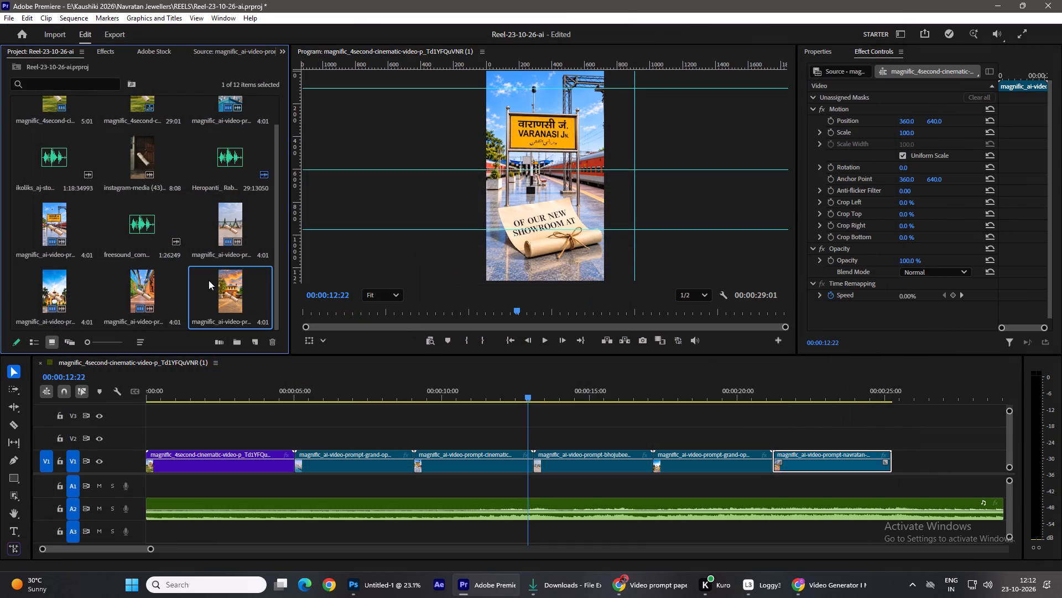
drag(232, 283, 896, 457)
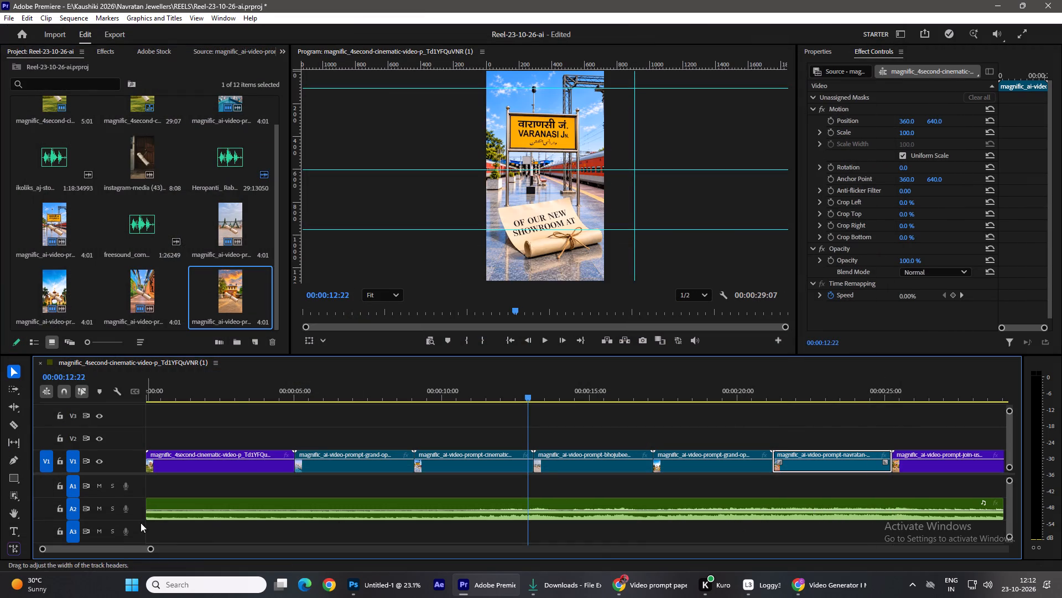
Show the Time Remapping speed line on the first V1 clip, the stupa scroll, and add a speed keyframe at 00:00:02:23.
drag(153, 548, 254, 559)
drag(310, 392, 173, 396)
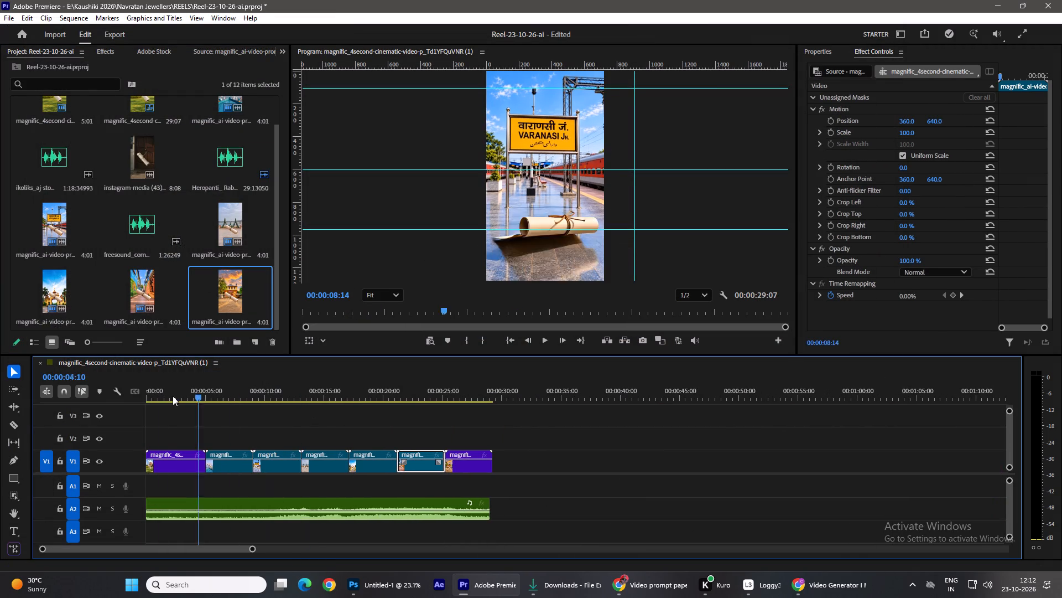
drag(173, 396, 53, 411)
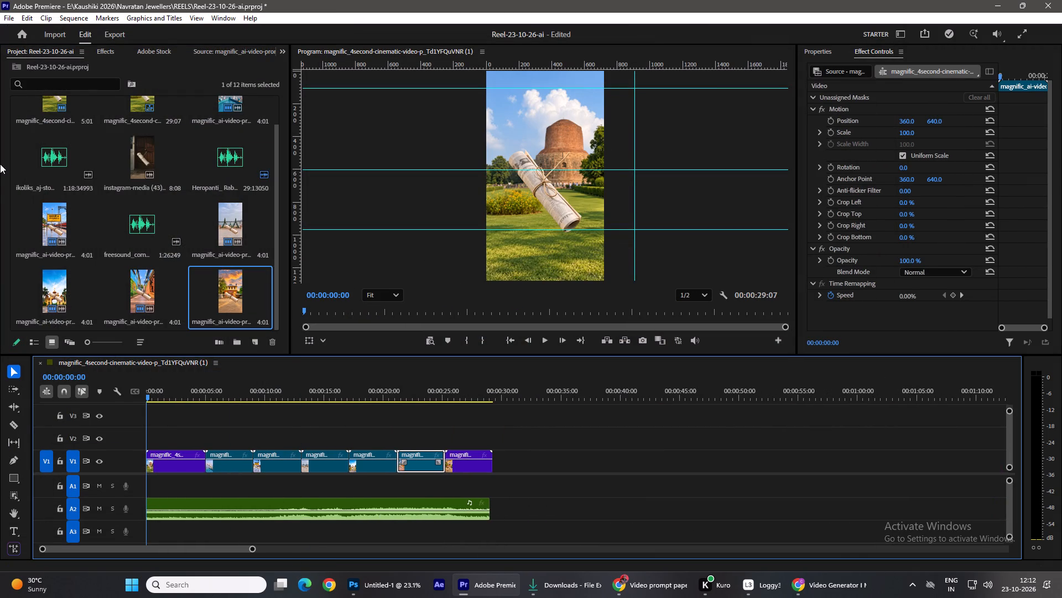
key(space)
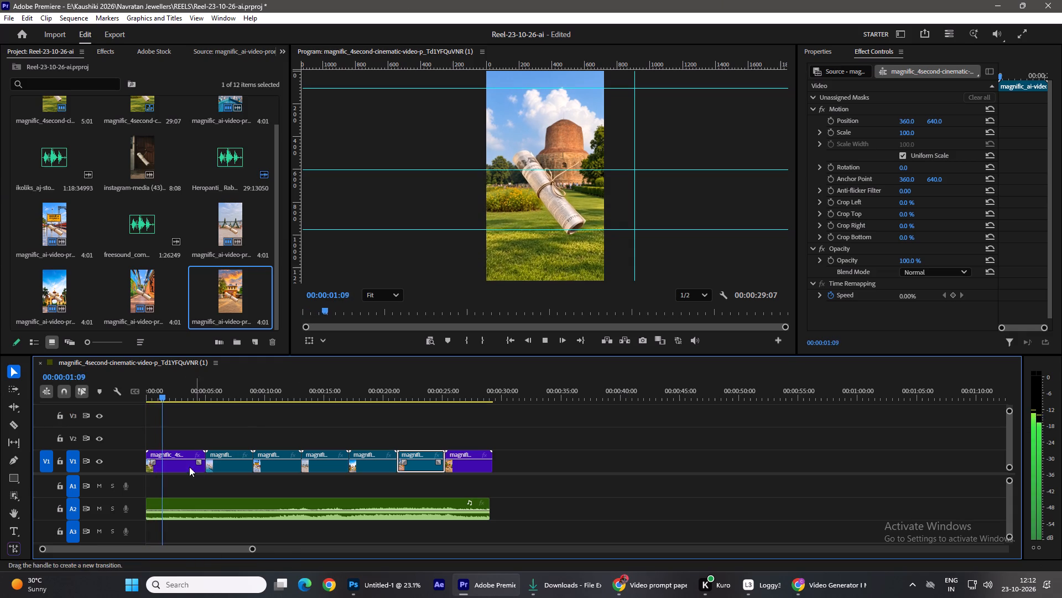
key(space)
click(177, 468)
right_click(199, 453)
click(221, 485)
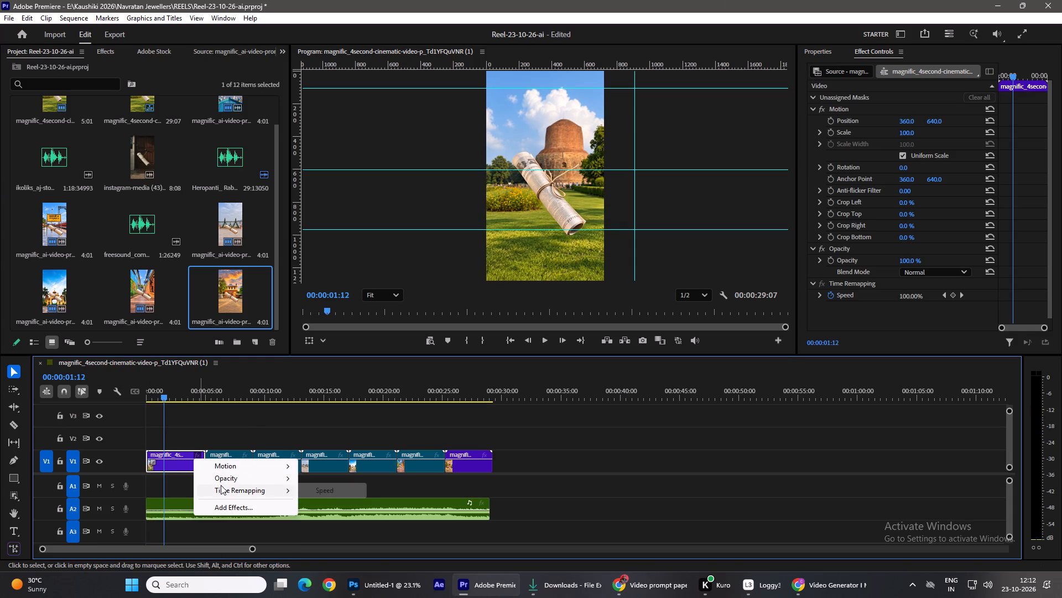
click(341, 493)
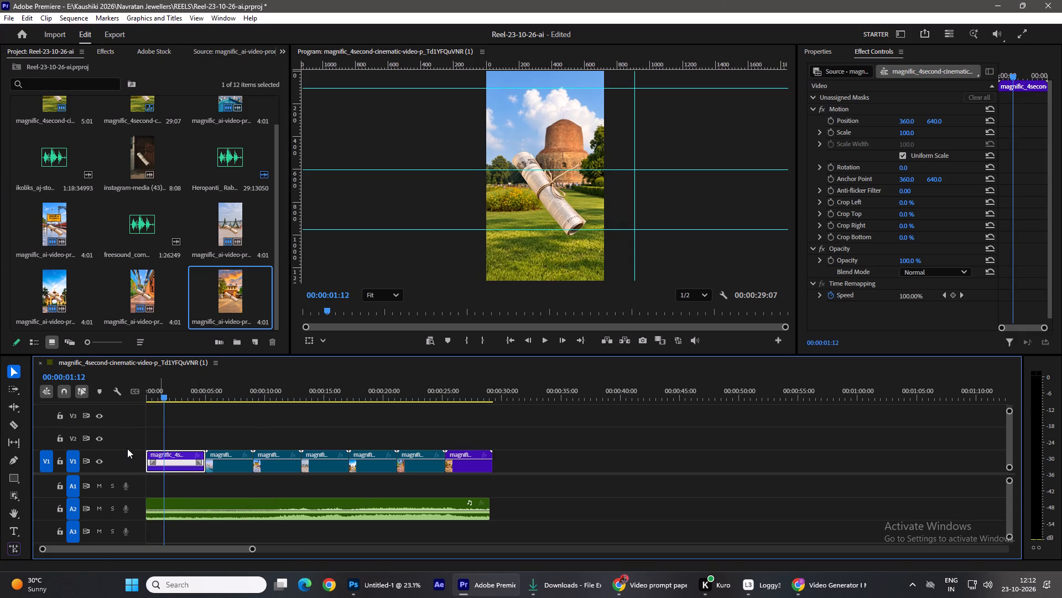
drag(131, 451, 132, 403)
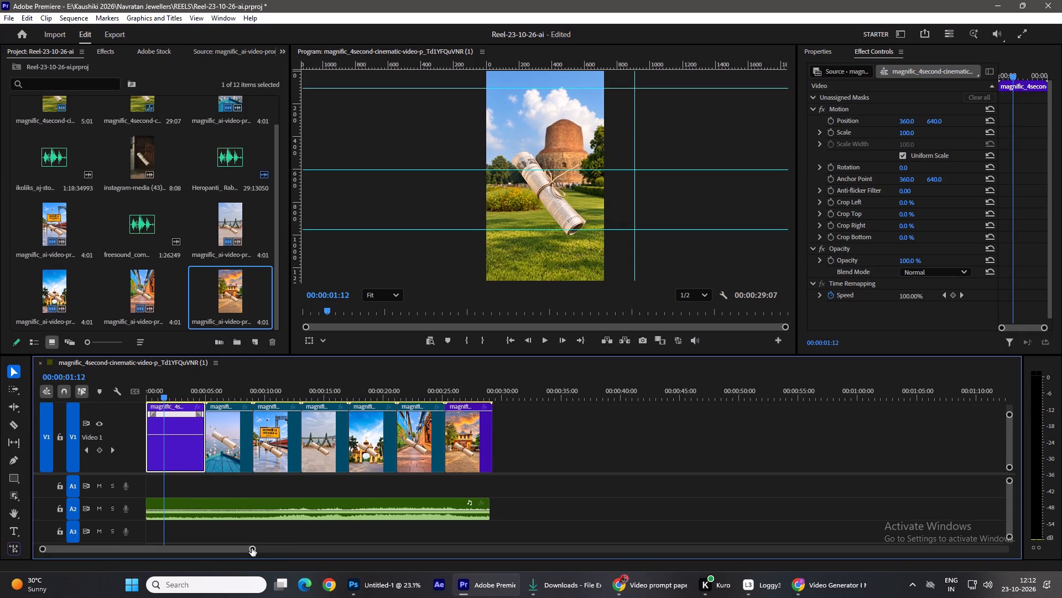
drag(252, 548, 86, 555)
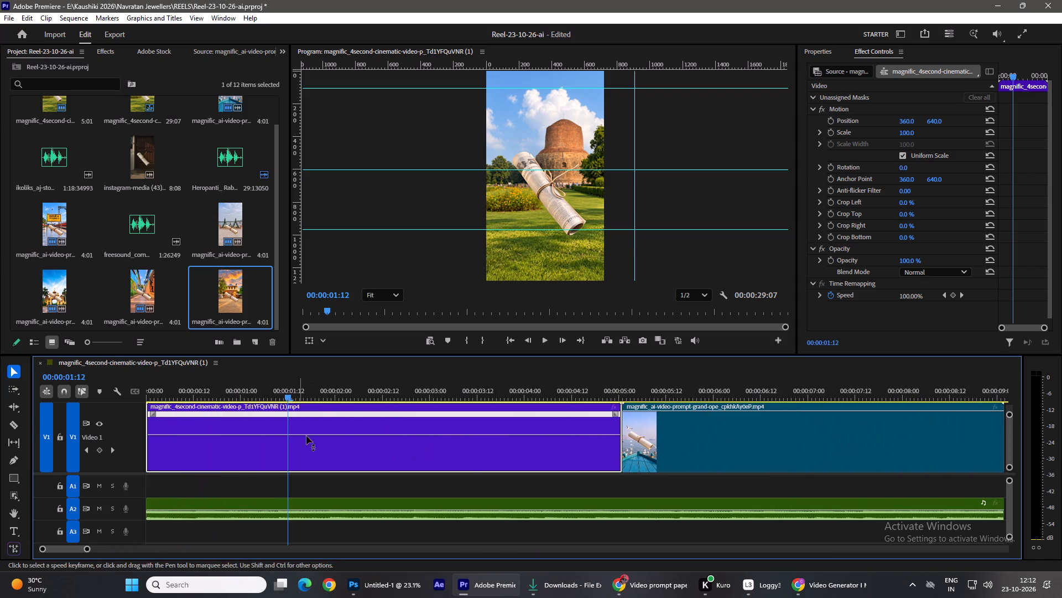
drag(289, 395, 419, 455)
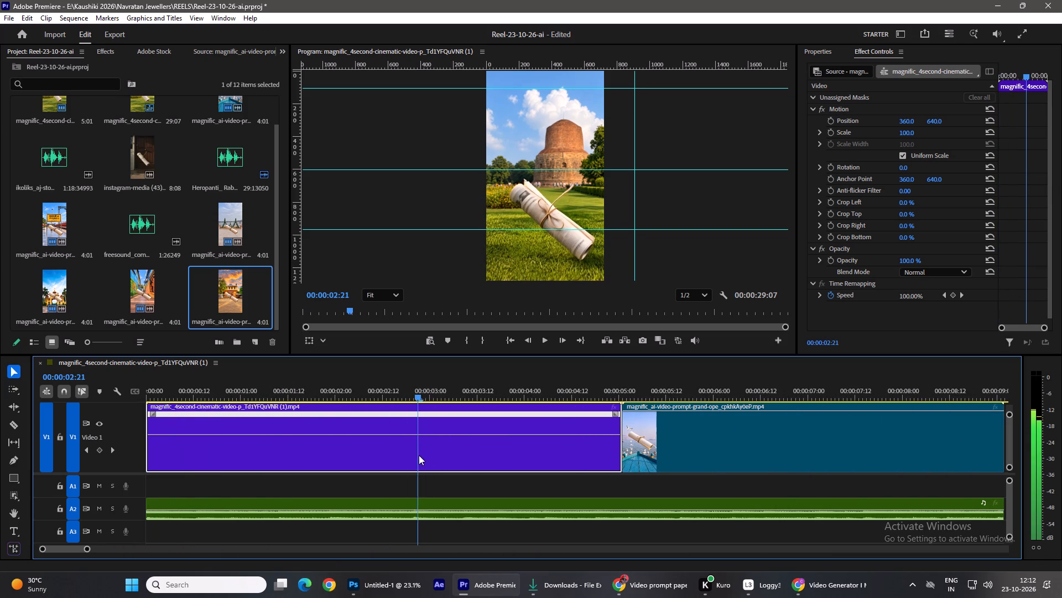
drag(419, 455, 426, 460)
click(100, 447)
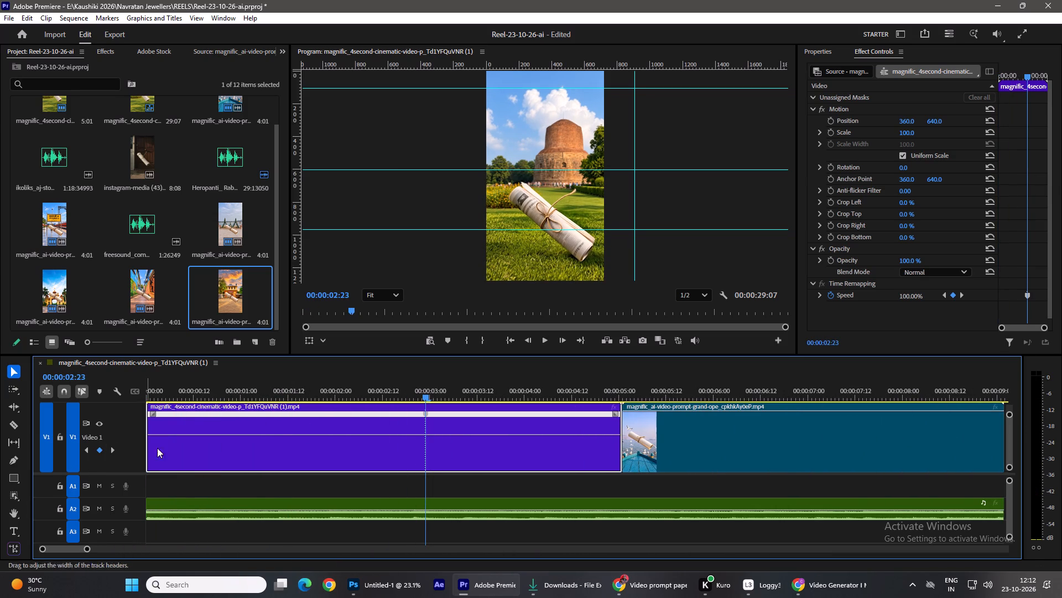
Speed up the stupa clip's section before the keyframe to about 251% and play the result from the start.
drag(389, 435, 399, 375)
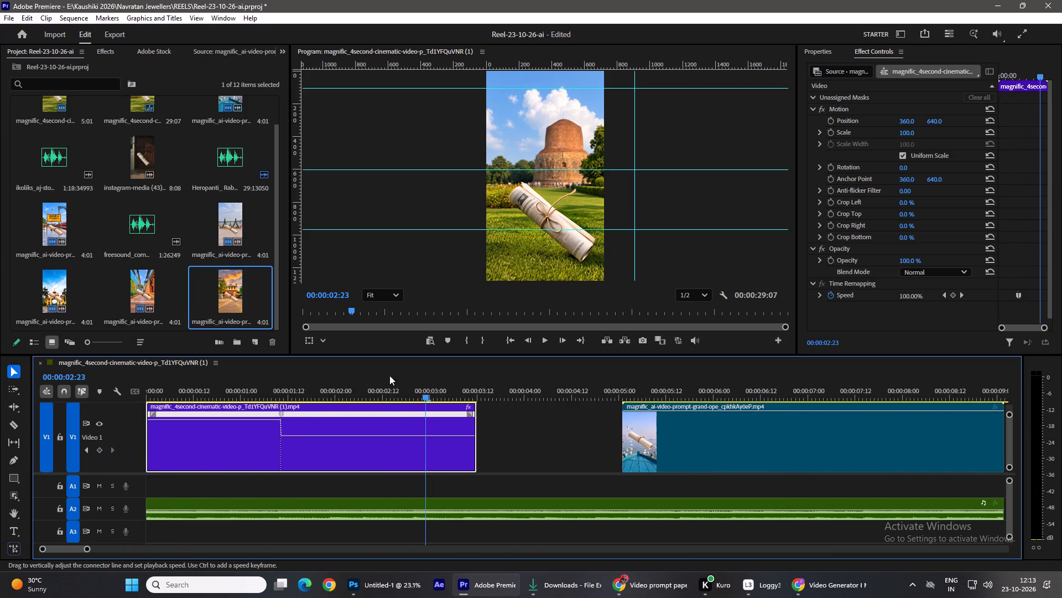
drag(227, 420, 233, 408)
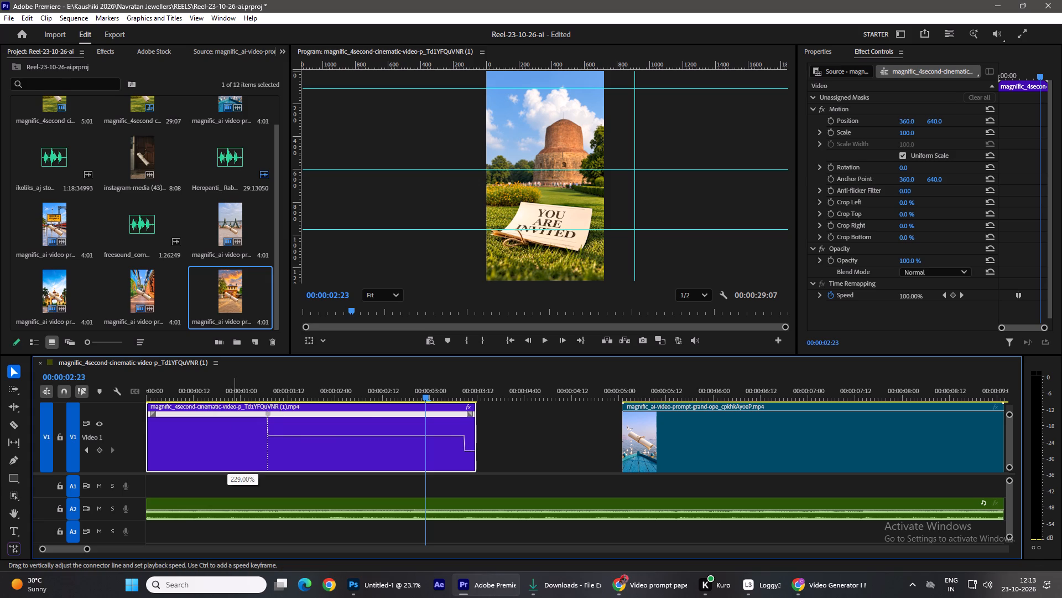
drag(233, 408, 232, 400)
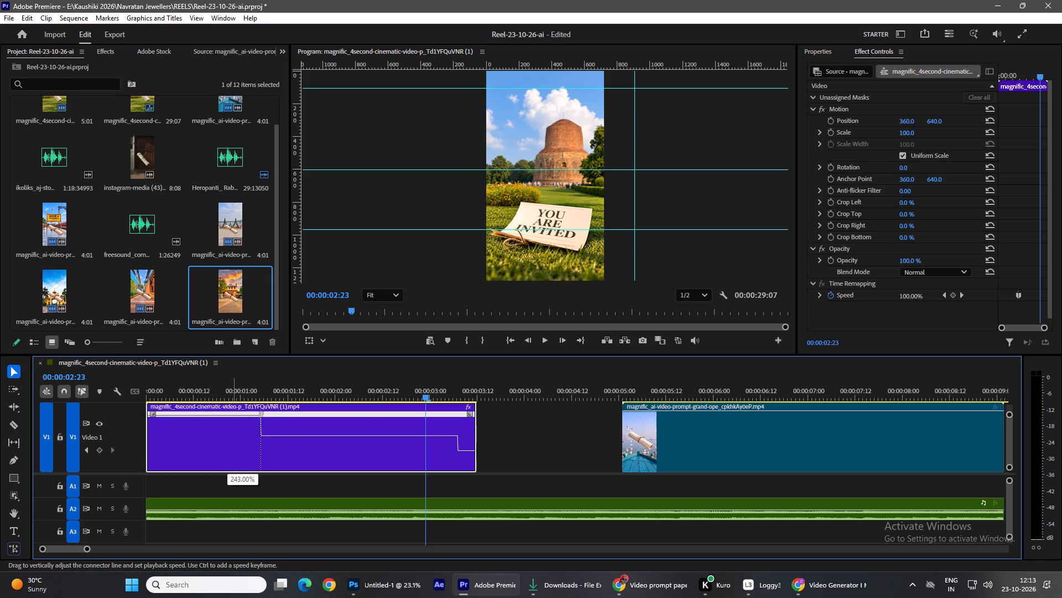
drag(232, 400, 233, 396)
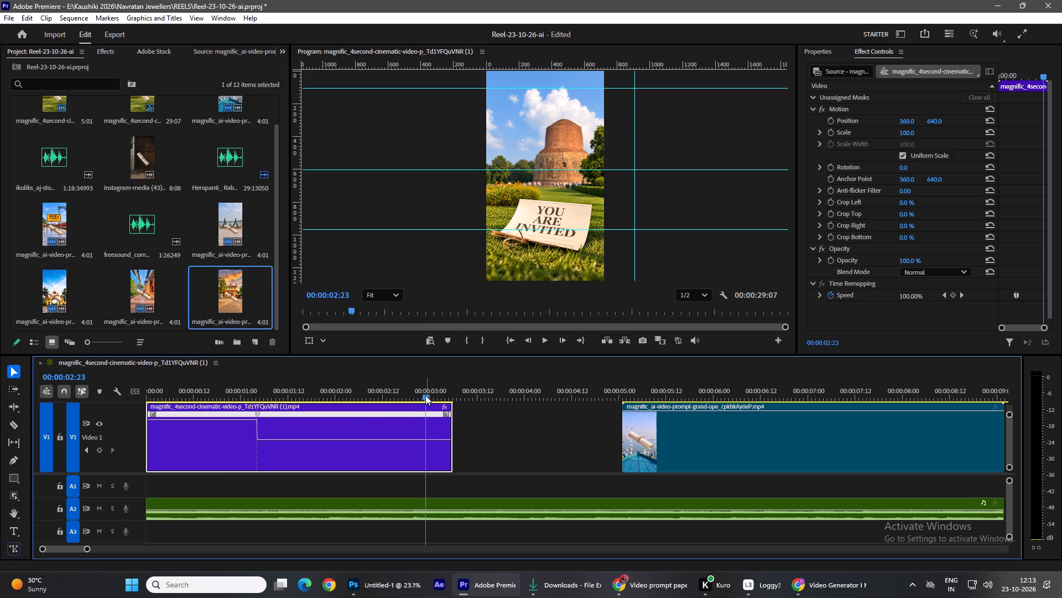
drag(425, 395, 130, 409)
click(544, 345)
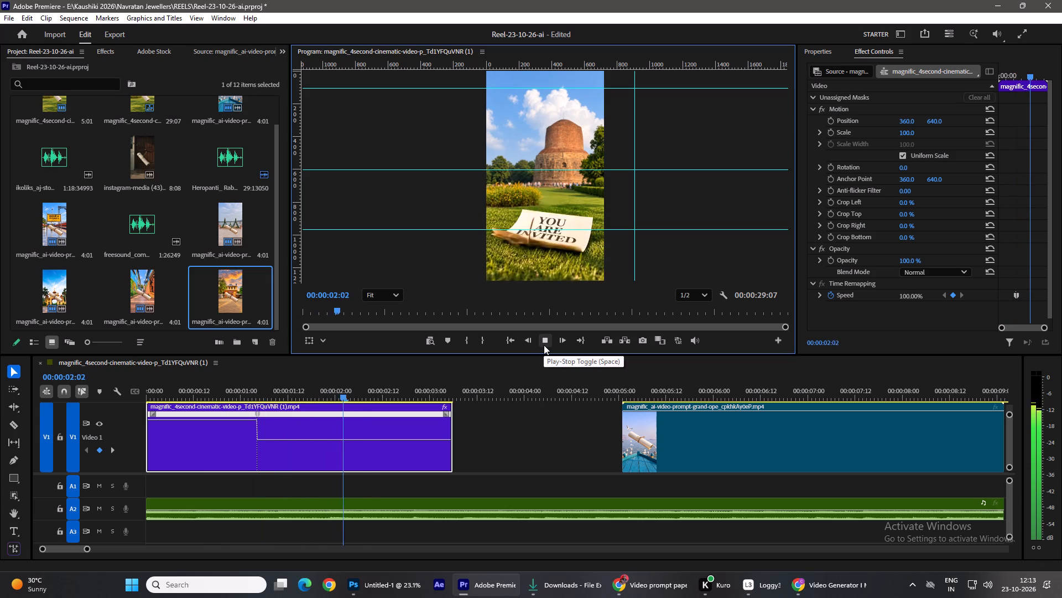
click(544, 345)
double_click(544, 345)
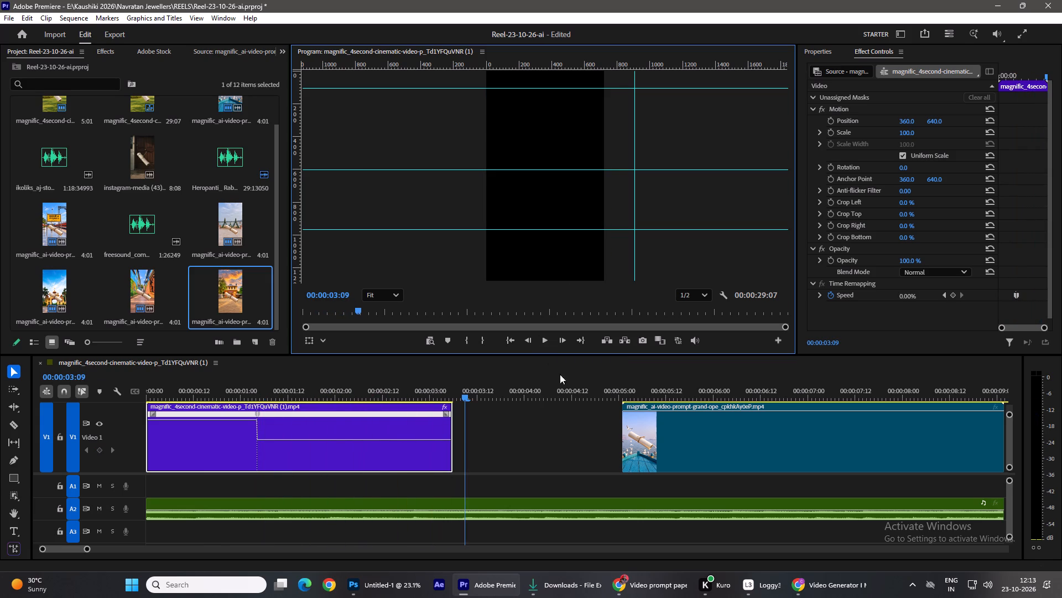
Move the boat clip back on V1 so it sits directly against the end of the shortened stupa clip.
drag(646, 416, 473, 414)
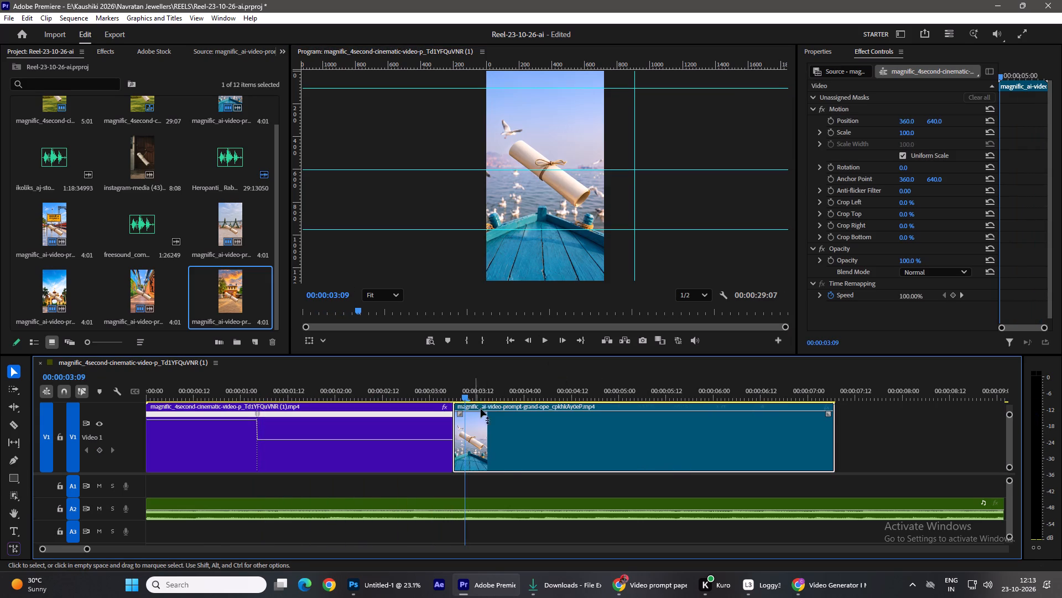
Show the Time Remapping speed line on the boat clip and add a speed keyframe at 00:00:06:08, as the scroll opens.
right_click(827, 409)
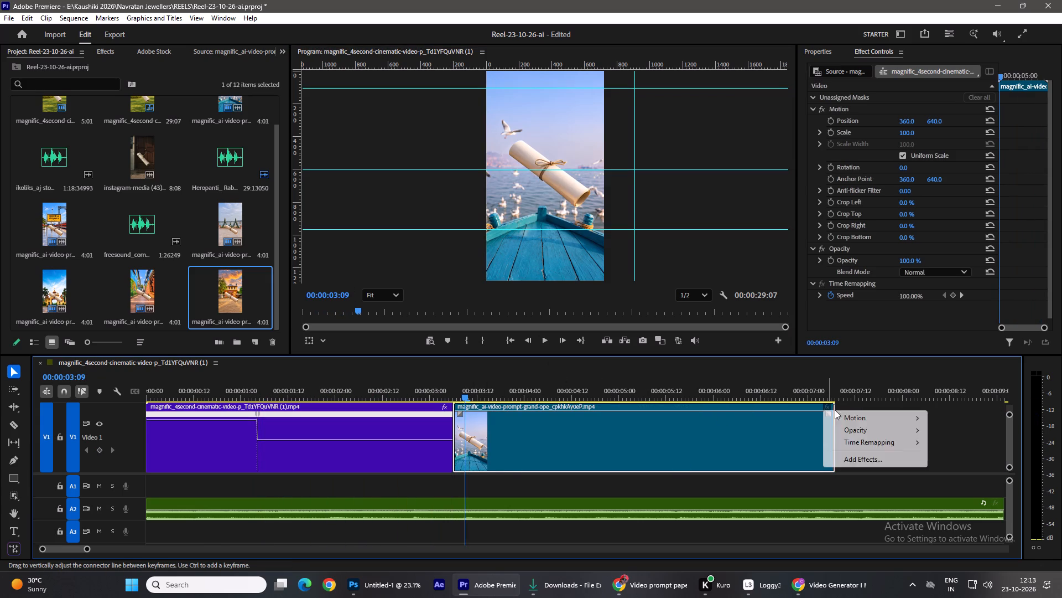
click(854, 440)
click(933, 446)
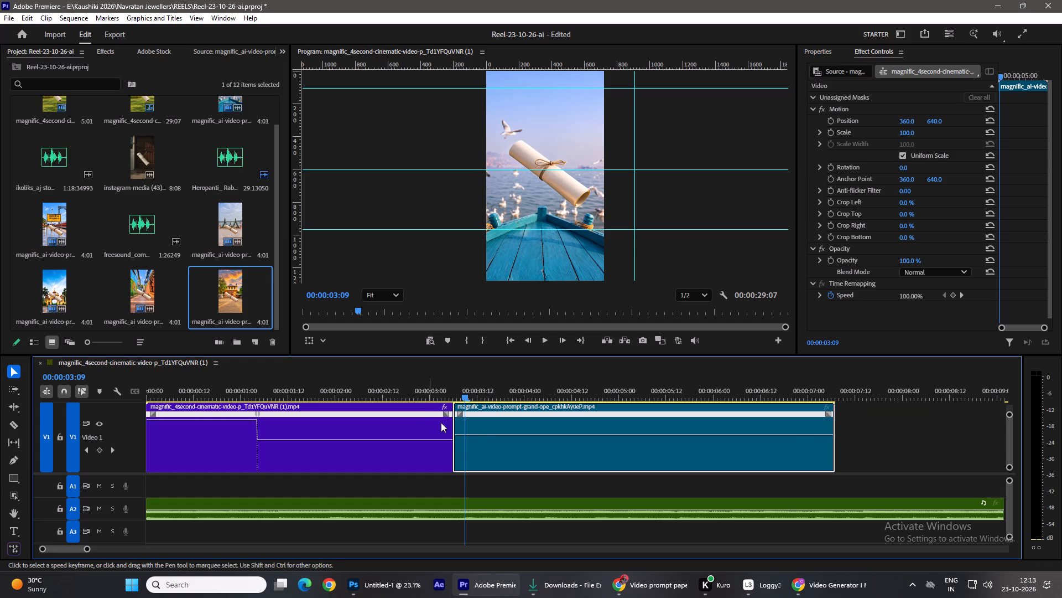
drag(466, 394, 678, 442)
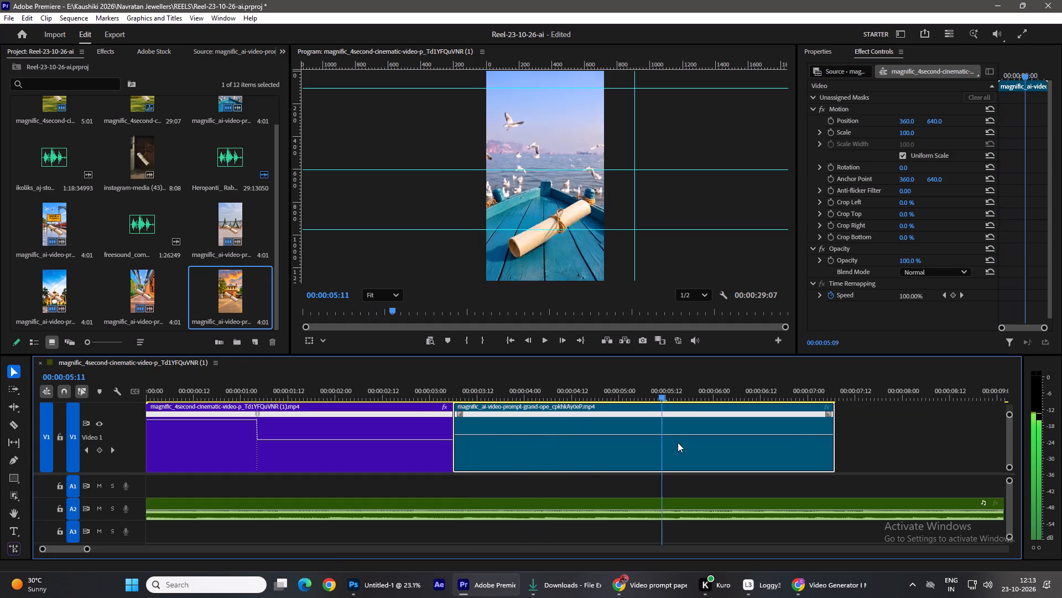
drag(678, 442, 745, 441)
click(100, 450)
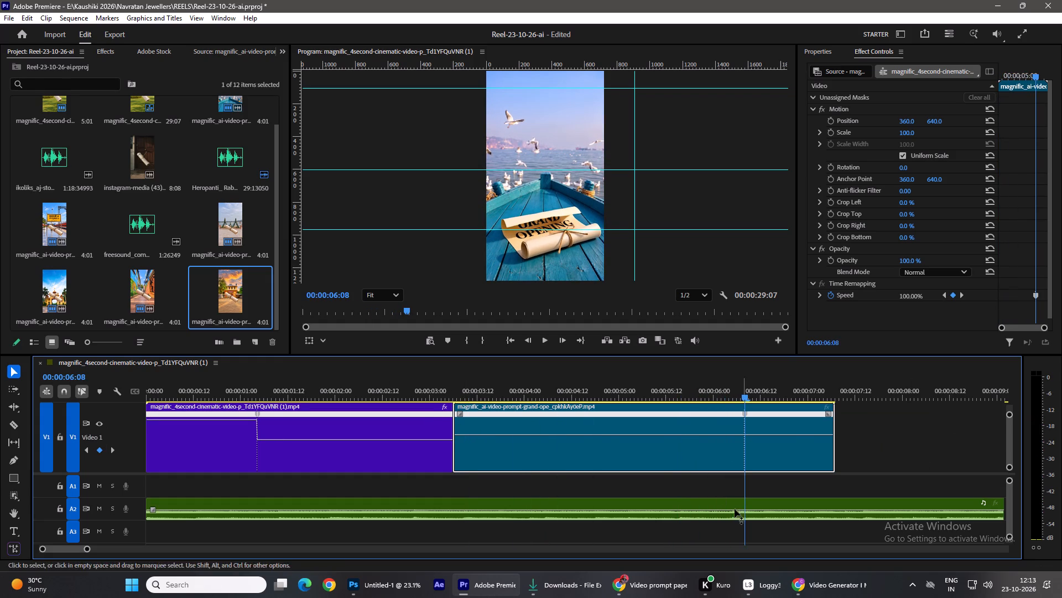
Speed up the boat clip's section before its keyframe to 251% and play across the cut from the stupa clip.
drag(584, 435, 587, 365)
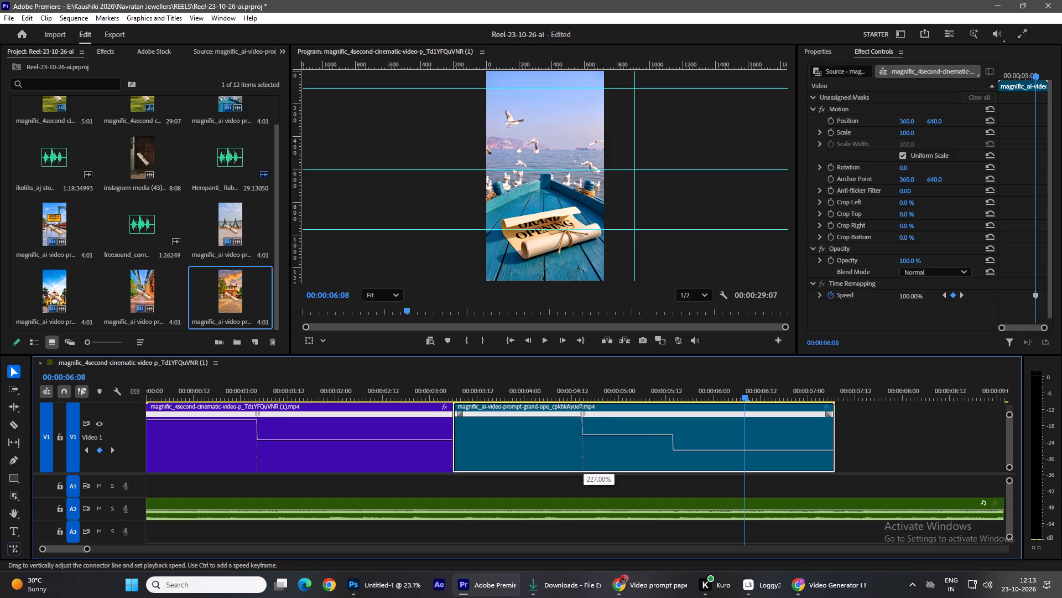
drag(587, 365, 589, 352)
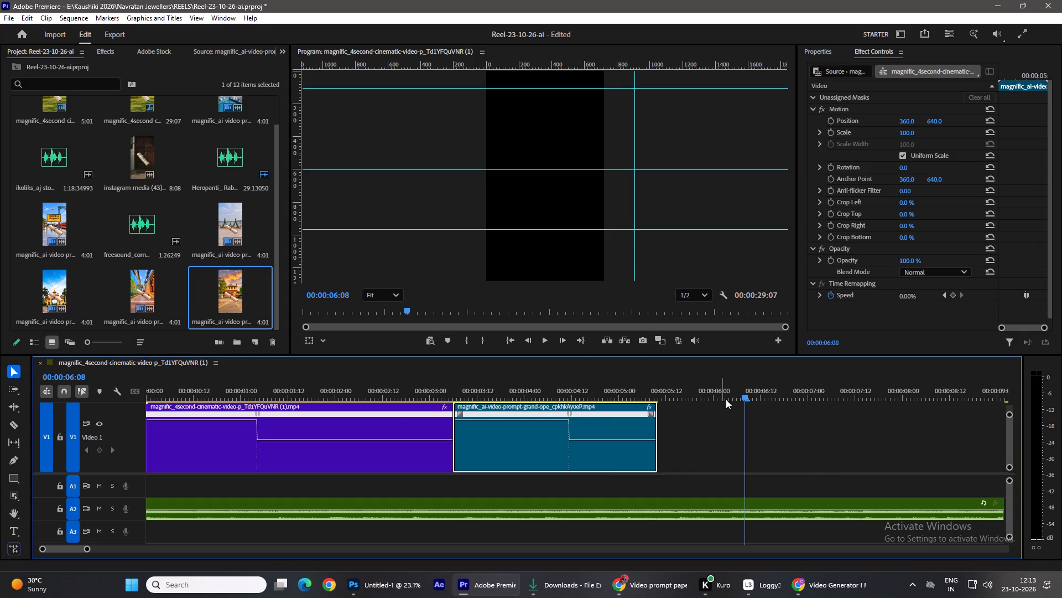
drag(740, 392, 402, 396)
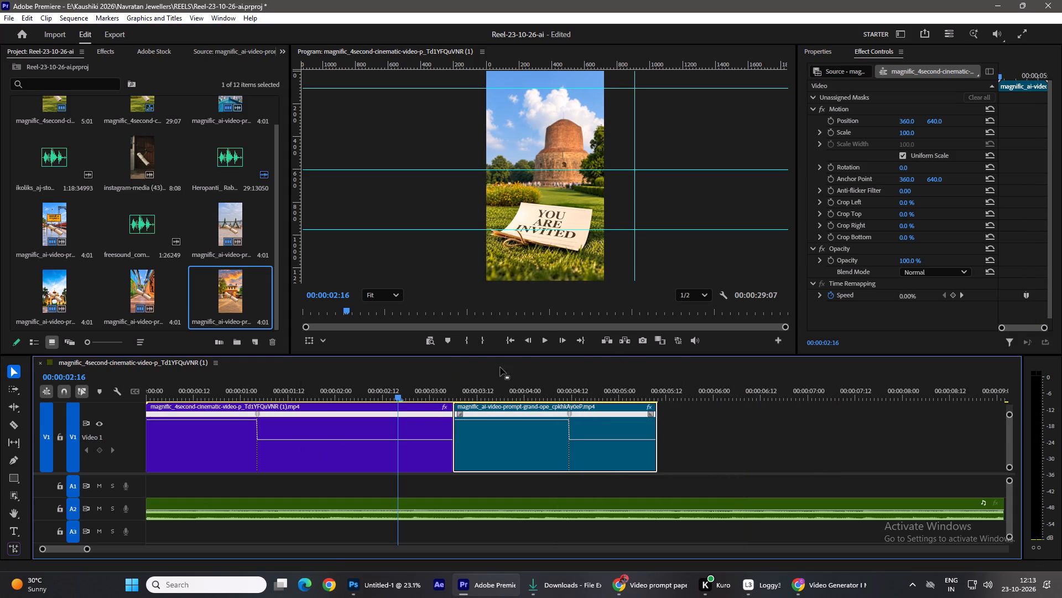
click(548, 338)
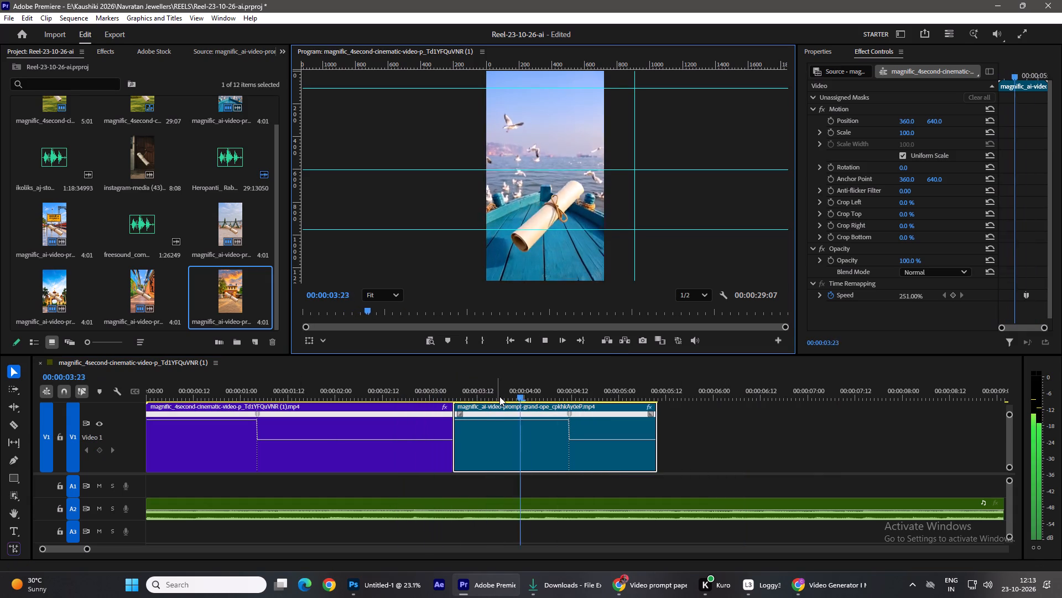
Add a second speed keyframe to the stupa clip at 00:00:02:00, speed up the section between its keyframes to match the opening, and preview.
drag(521, 390, 360, 432)
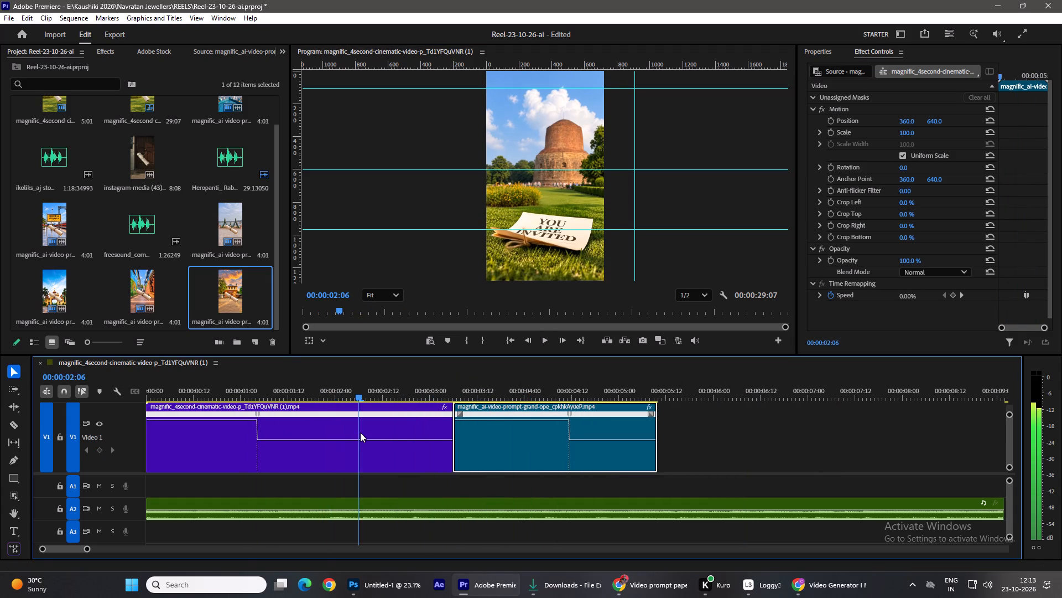
drag(360, 432, 351, 431)
drag(355, 391, 343, 394)
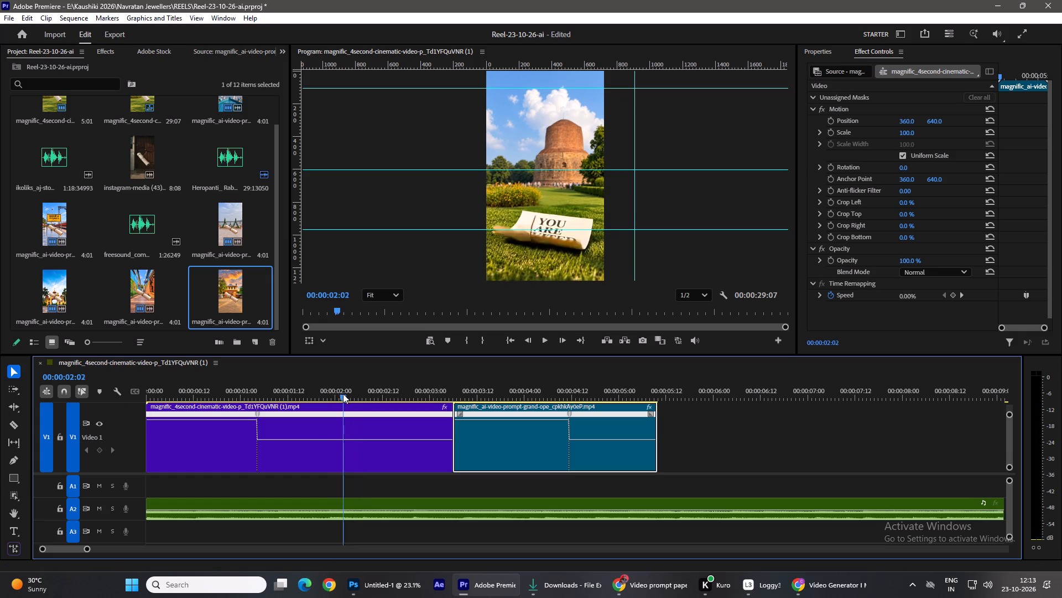
drag(343, 394, 336, 395)
click(99, 452)
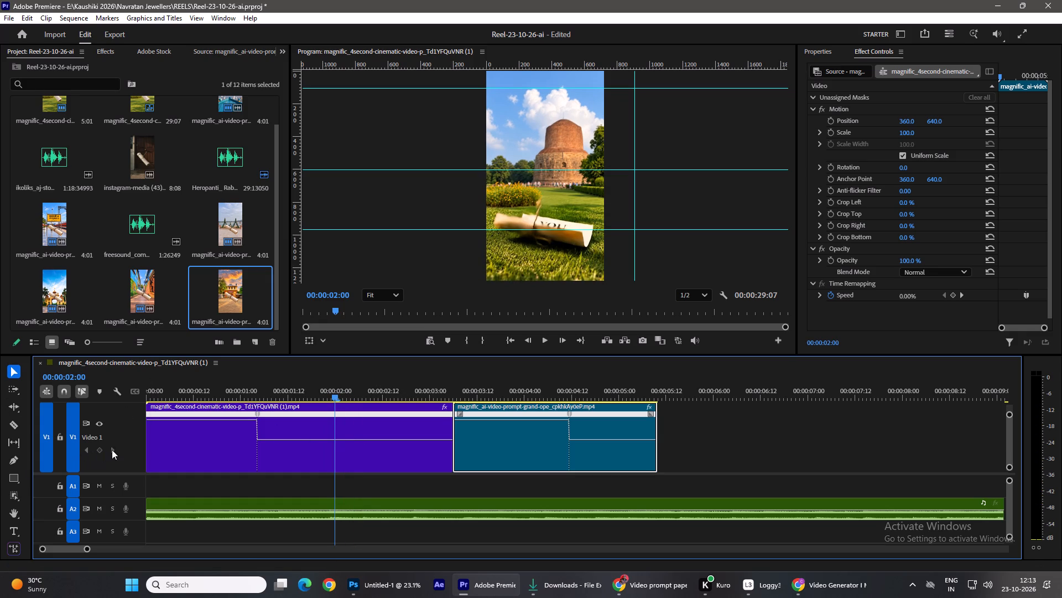
click(353, 455)
click(102, 446)
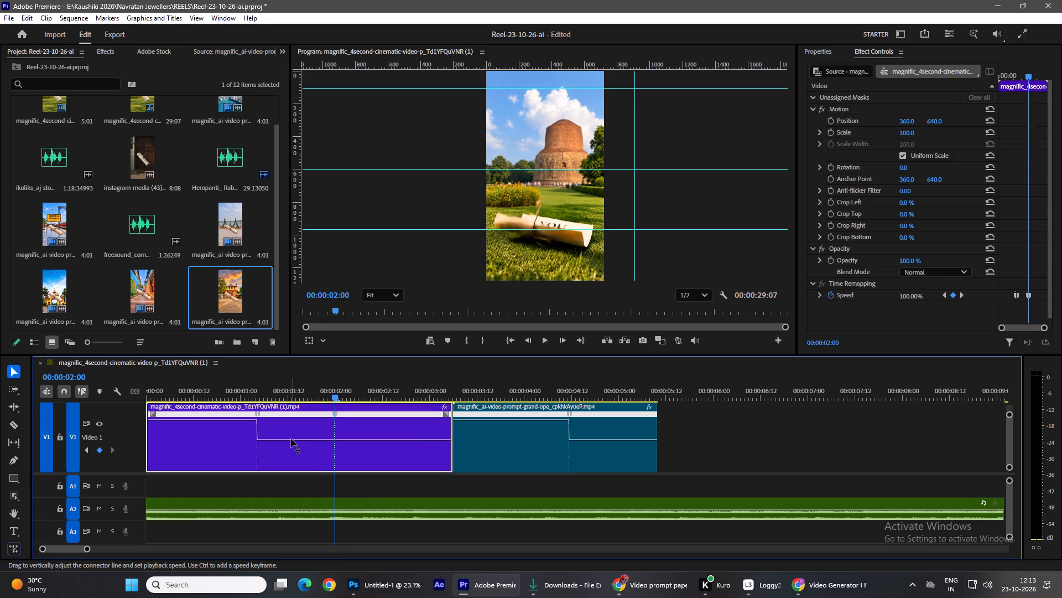
drag(291, 440, 301, 356)
drag(336, 390, 241, 408)
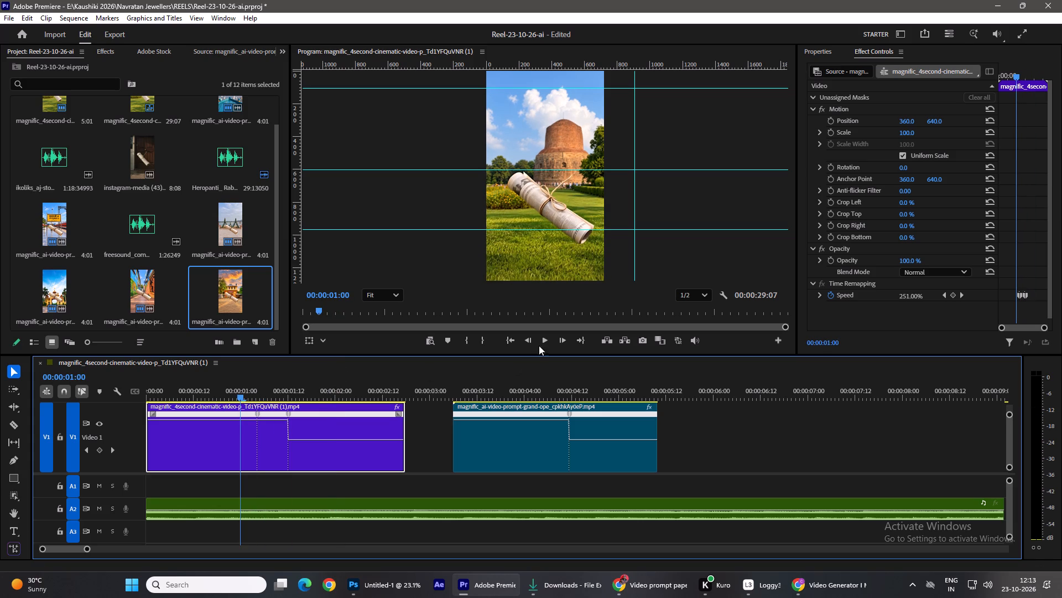
click(544, 341)
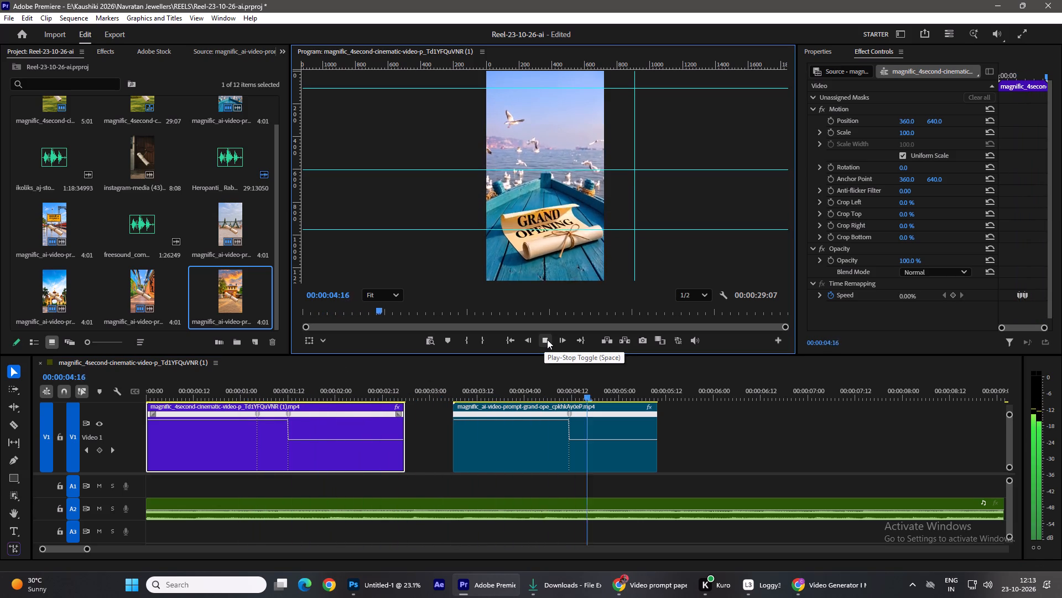
click(547, 339)
Close the gap by moving the boat clip against the stupa clip's new end, and scrub through both clips to check.
drag(507, 408, 477, 411)
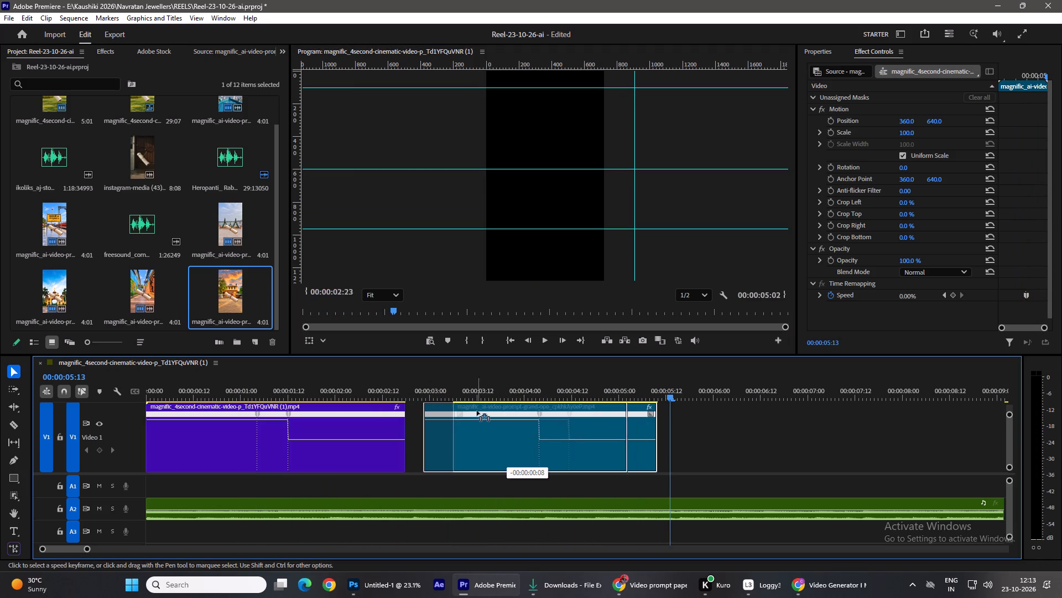
drag(477, 411, 461, 413)
drag(674, 394, 317, 406)
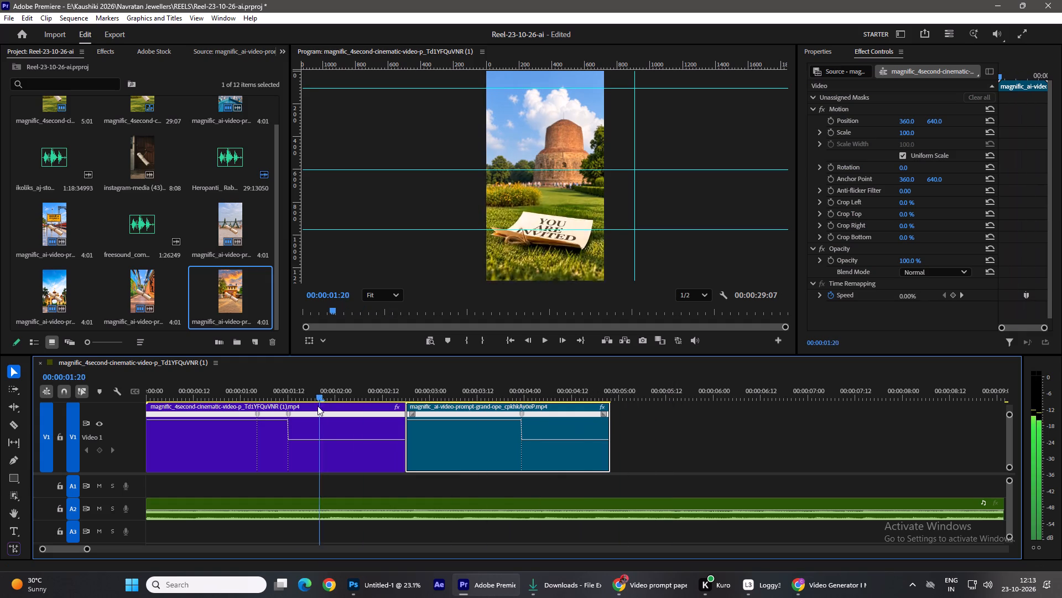
drag(317, 406, 617, 453)
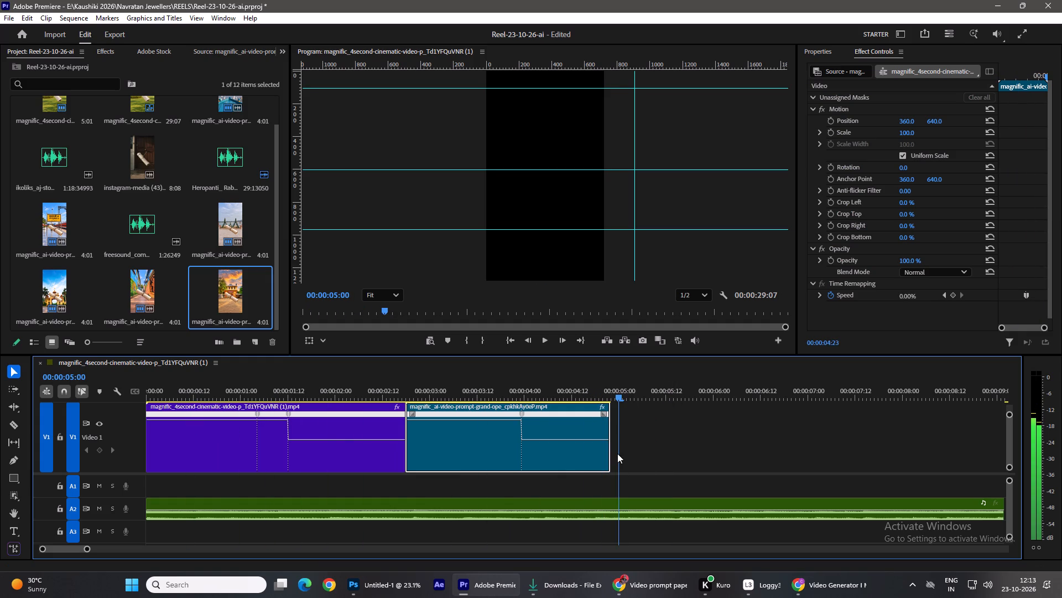
drag(617, 453, 610, 452)
drag(613, 449, 653, 450)
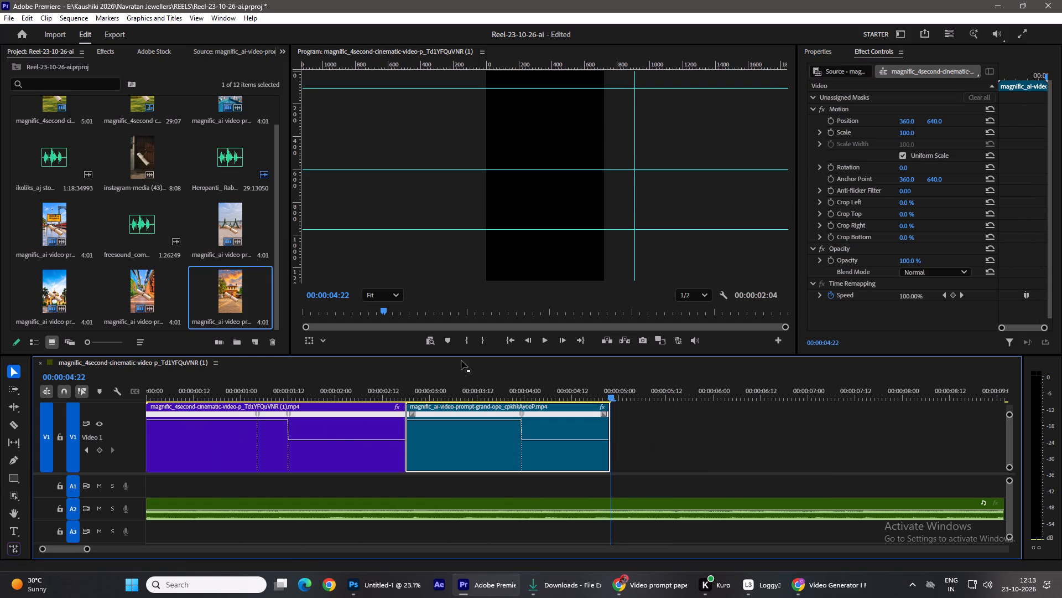
drag(86, 550, 162, 551)
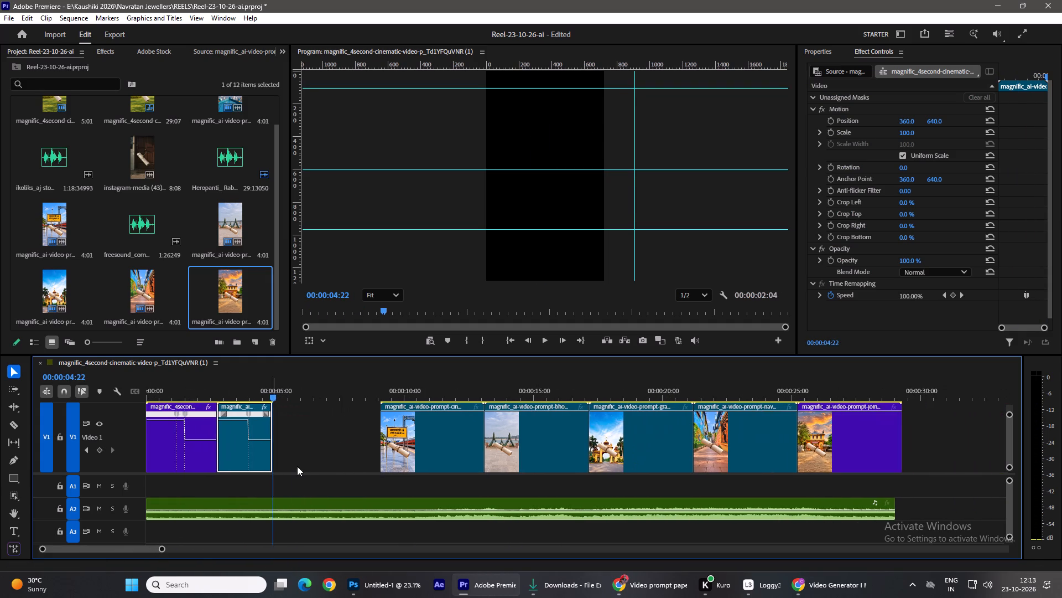
Move the Varanasi station clip clear of the boat clip and slow the boat clip's section after its keyframe to 81%.
drag(428, 465, 320, 468)
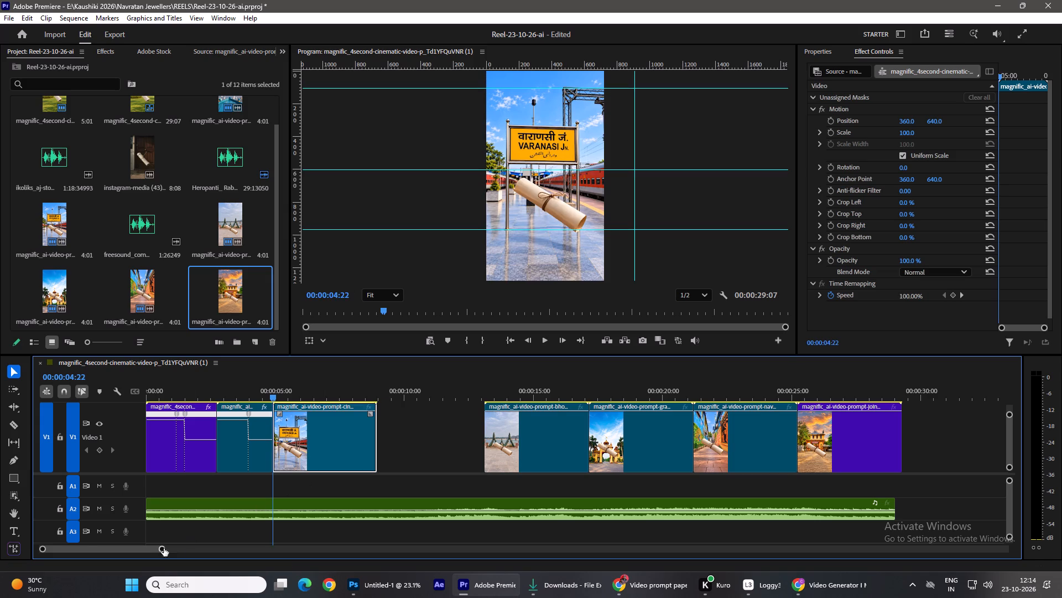
drag(161, 549, 91, 532)
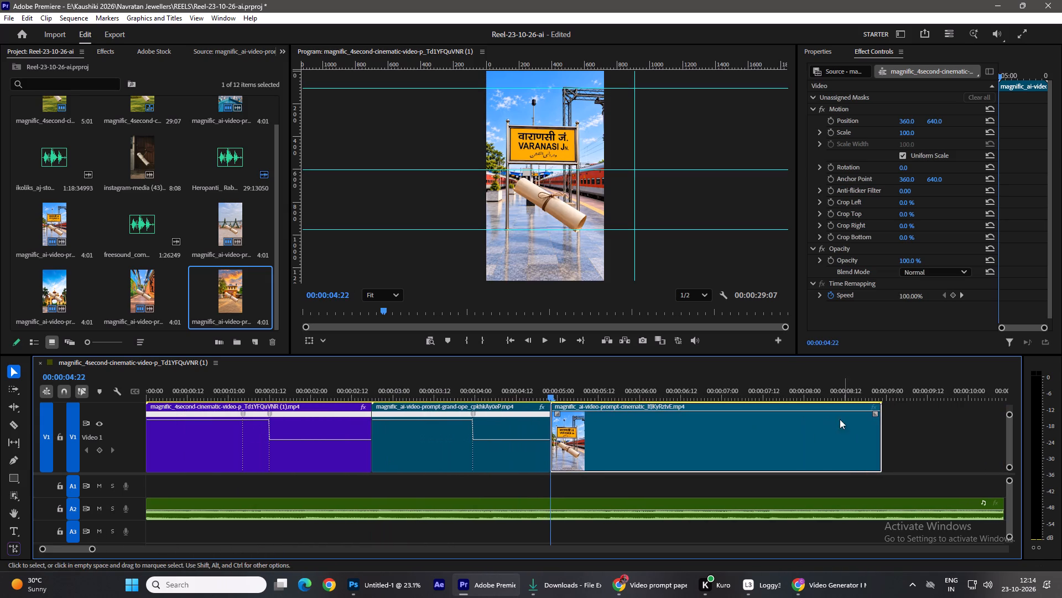
drag(619, 429, 713, 433)
drag(502, 440, 502, 453)
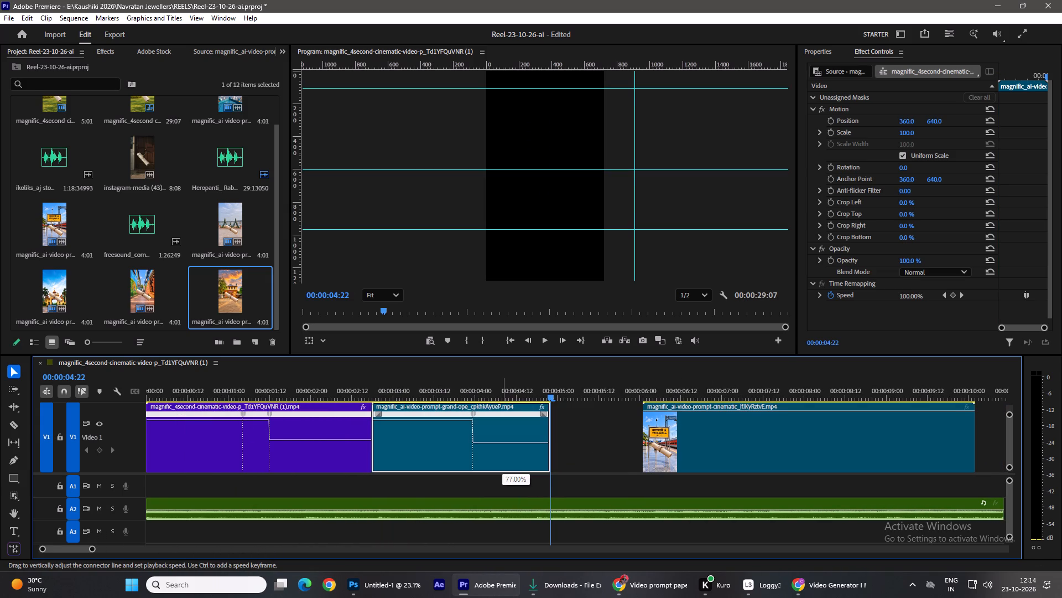
drag(502, 453, 505, 451)
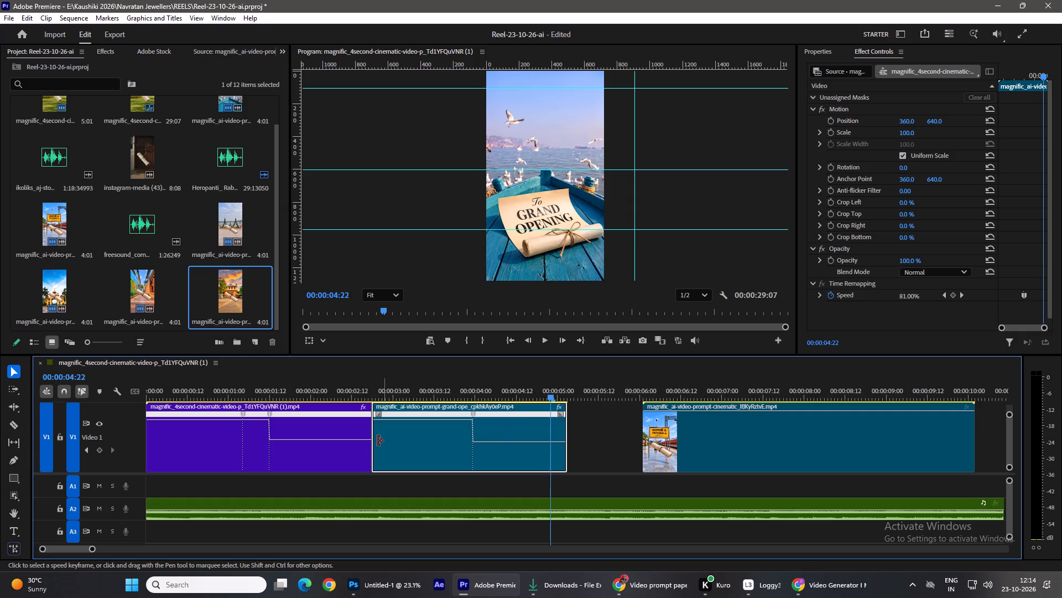
Shift the boat clip later to make room, slow the stupa clip's section after its last keyframe, and extend the stupa clip's end.
drag(510, 431, 517, 431)
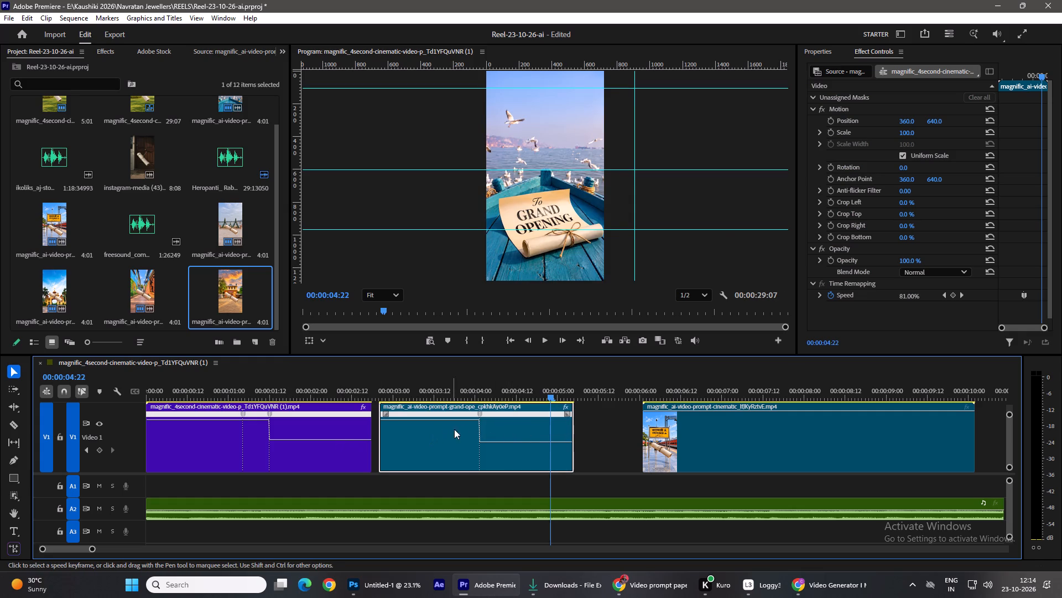
drag(540, 429, 549, 429)
drag(298, 439, 298, 445)
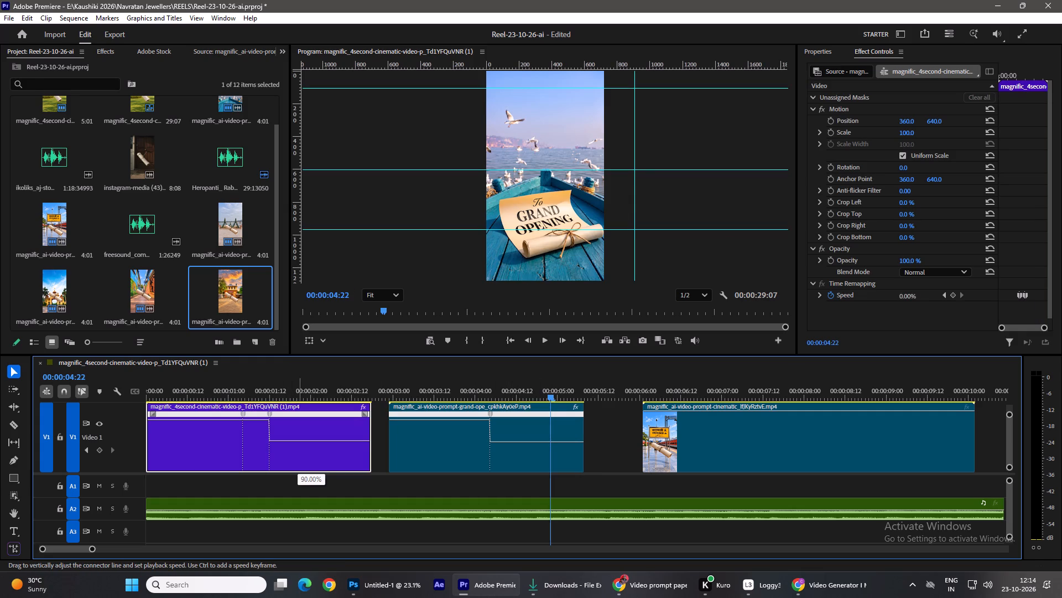
drag(298, 445, 298, 450)
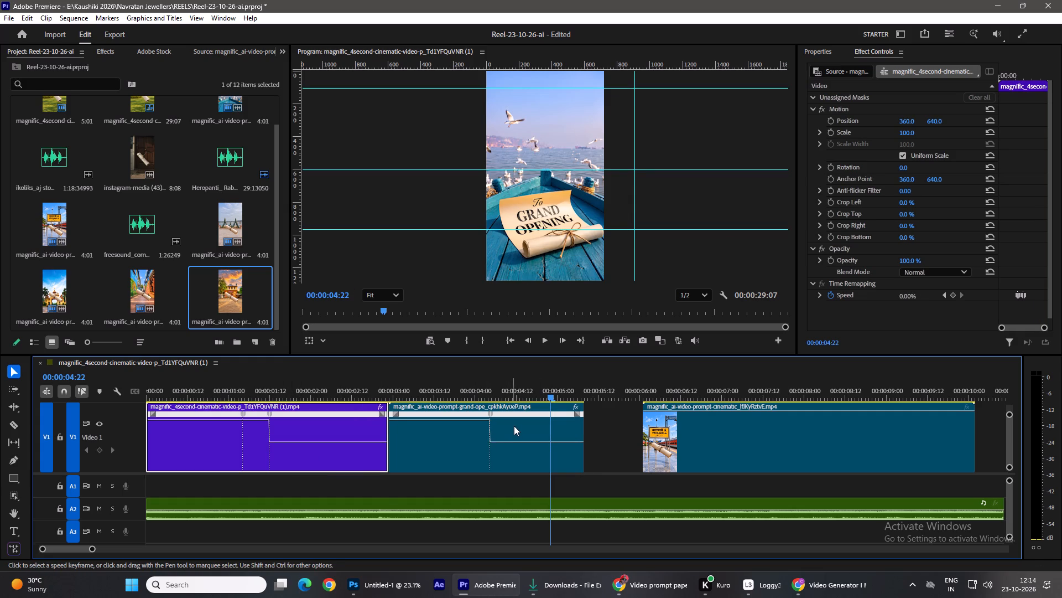
drag(516, 426, 539, 430)
drag(389, 429, 433, 430)
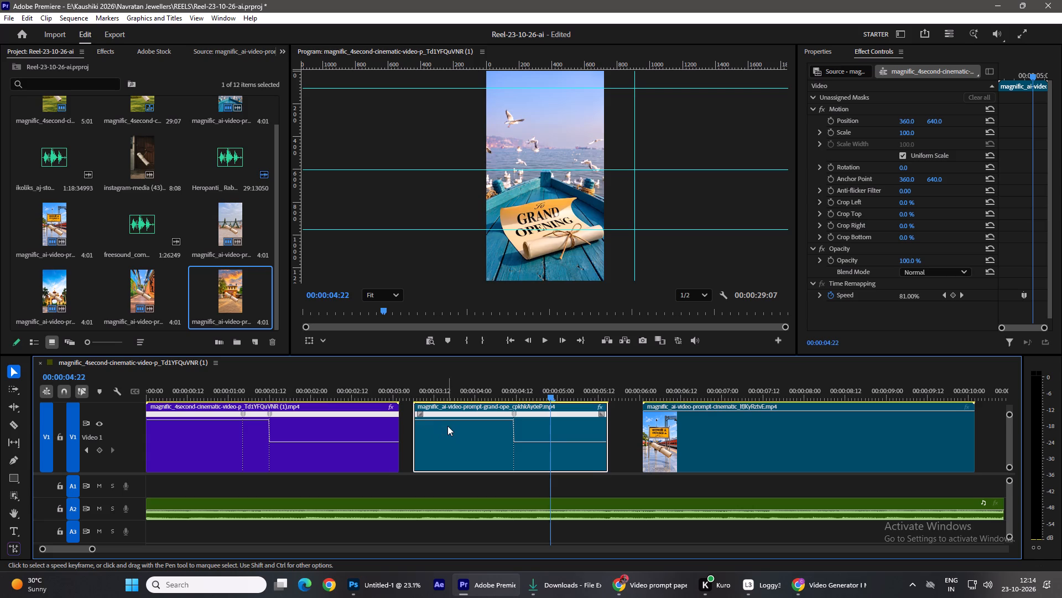
Close the gaps by moving the boat clip against the stupa clip and the Varanasi station clip against the boat clip.
drag(447, 426, 436, 433)
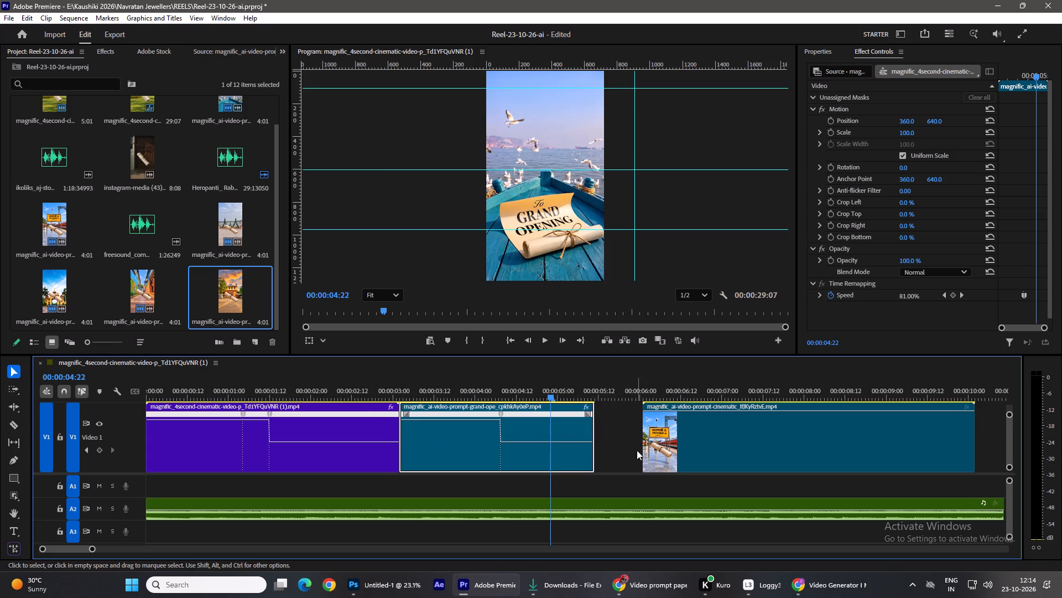
drag(695, 442, 649, 441)
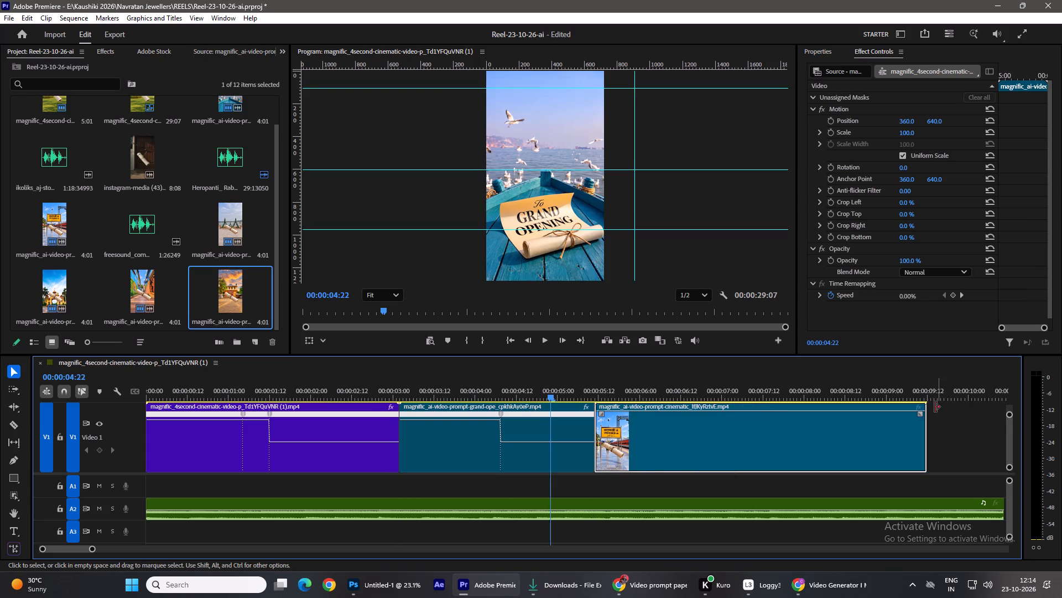
Show the Time Remapping speed line on the Varanasi station clip and add a speed keyframe at 00:00:08:05, as the scroll opens.
click(919, 408)
right_click(921, 410)
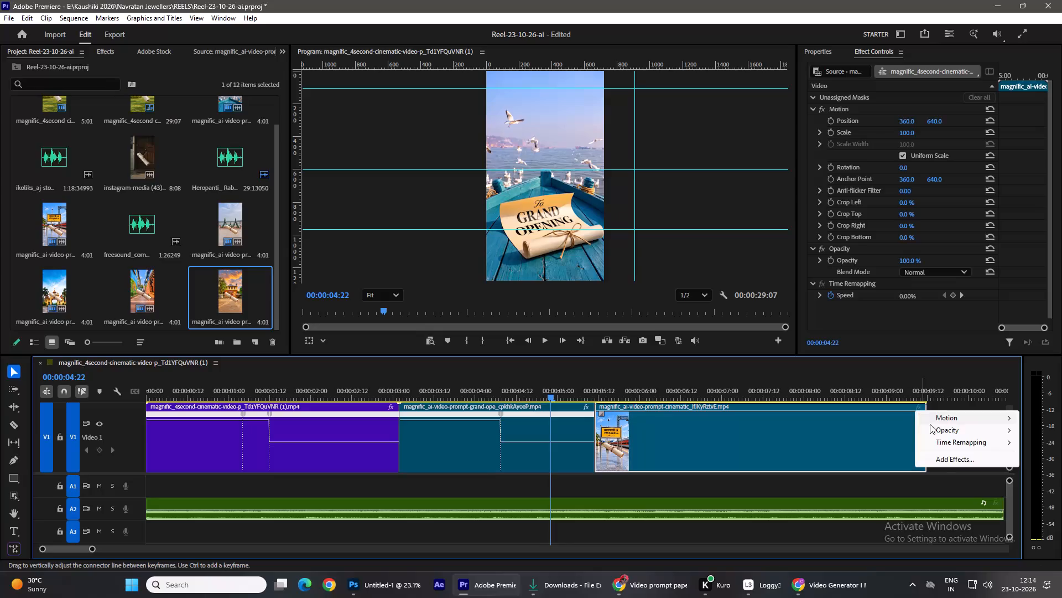
click(940, 447)
click(900, 447)
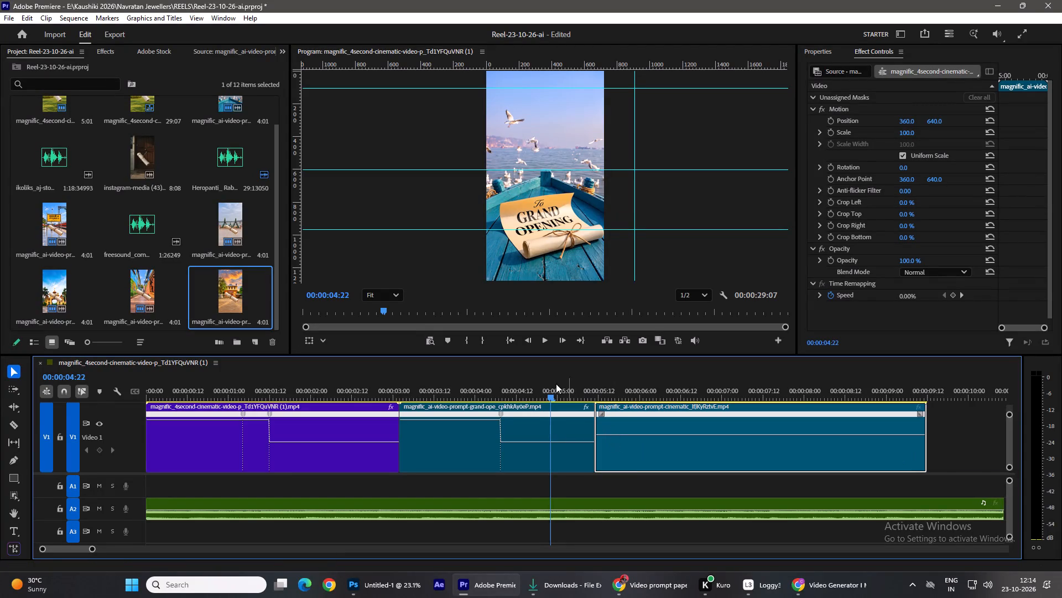
drag(549, 391, 815, 414)
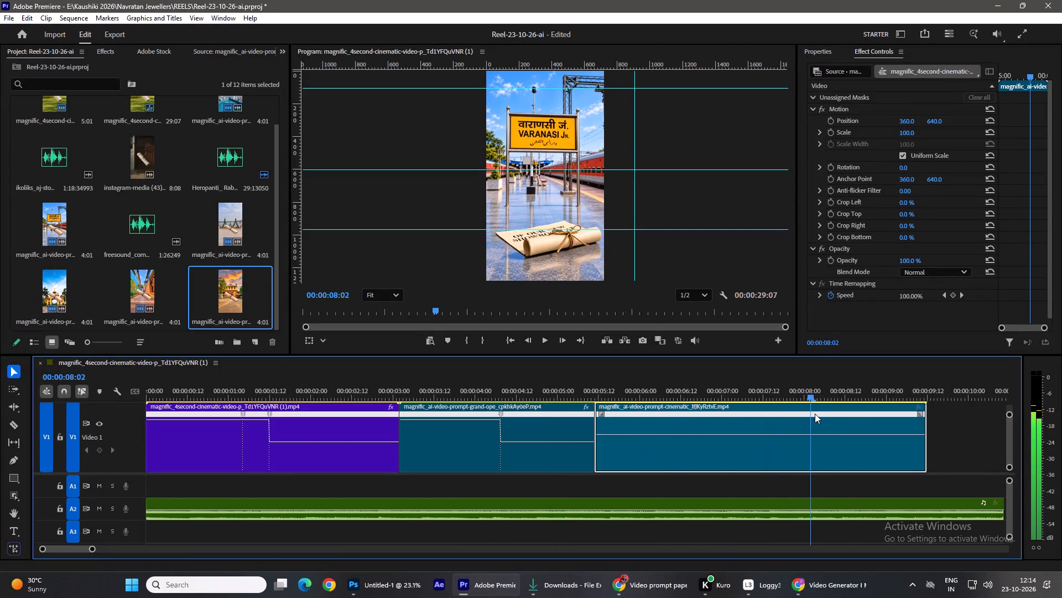
drag(815, 414, 826, 413)
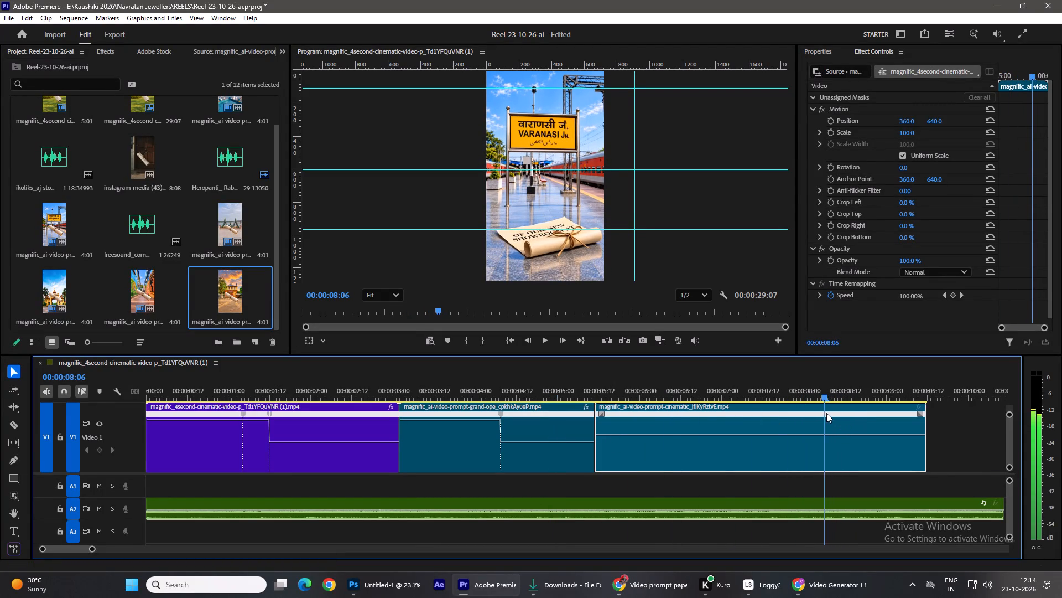
drag(826, 413, 824, 411)
click(103, 452)
Speed up the station clip's section before its keyframe to about 250% and slow the section after it to 84%.
drag(715, 436, 727, 355)
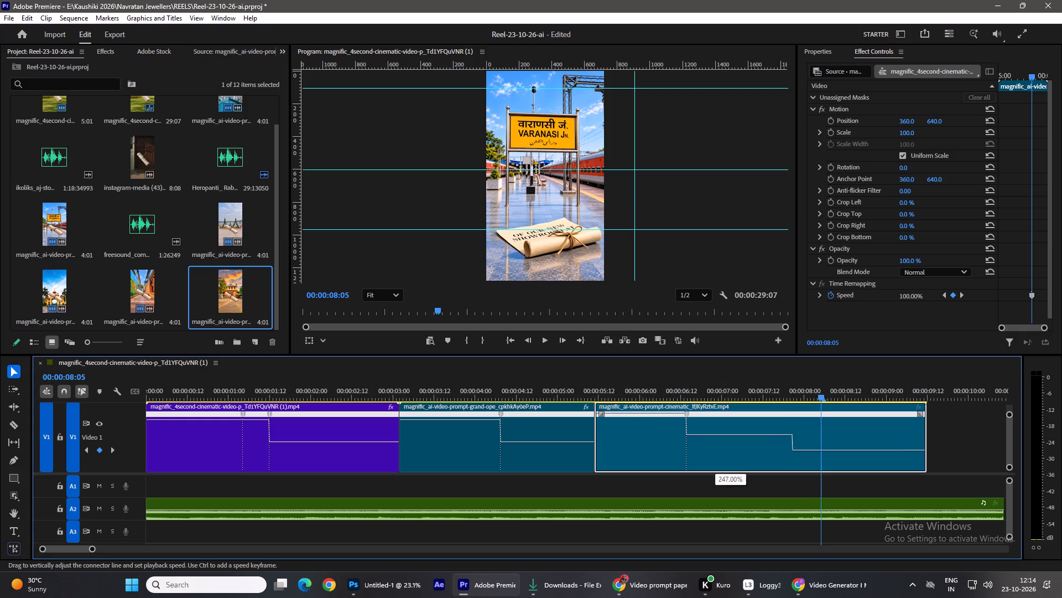
drag(727, 355, 730, 353)
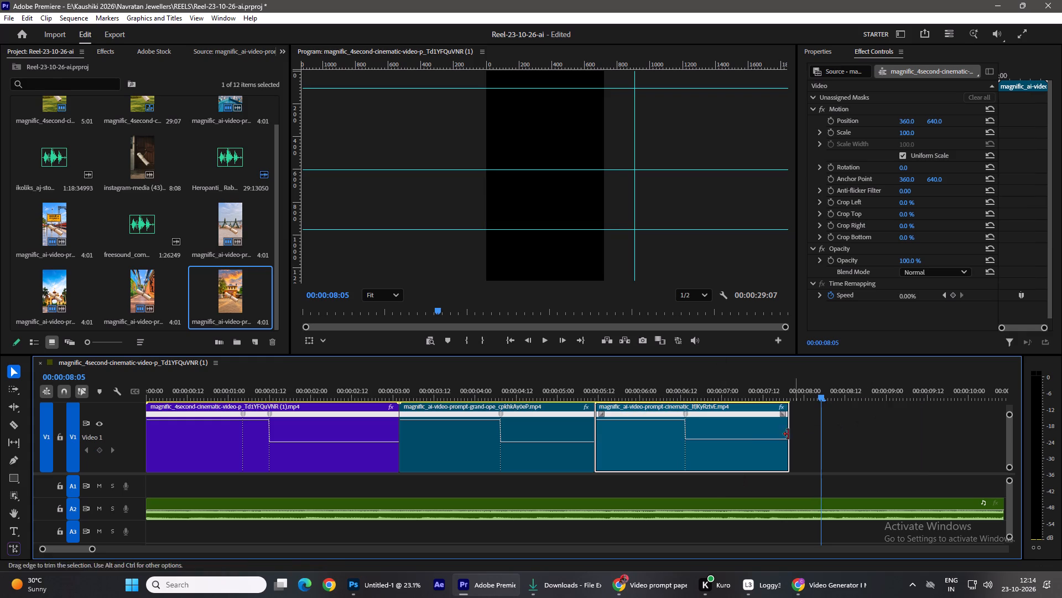
drag(756, 438, 756, 447)
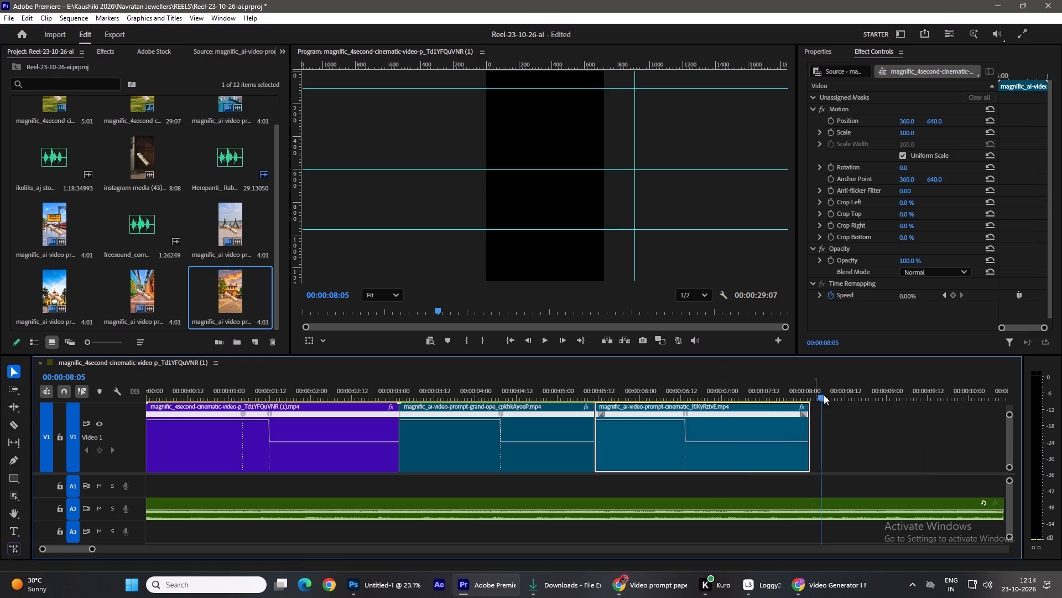
Play the ramped station clip and slow its section after the keyframe slightly further.
drag(830, 390, 596, 395)
key(space)
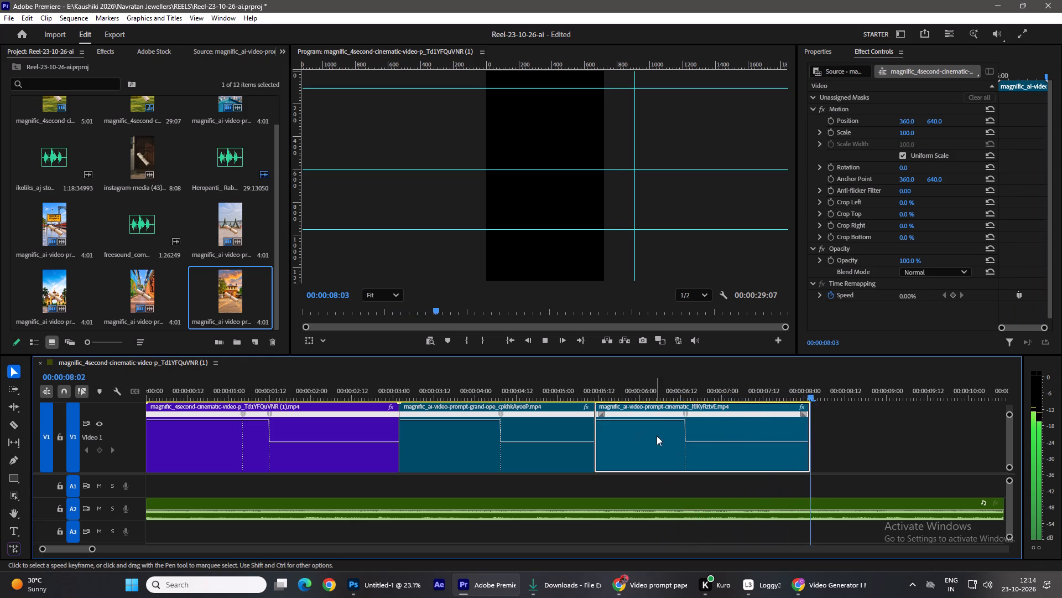
key(space)
drag(820, 396, 785, 404)
click(780, 441)
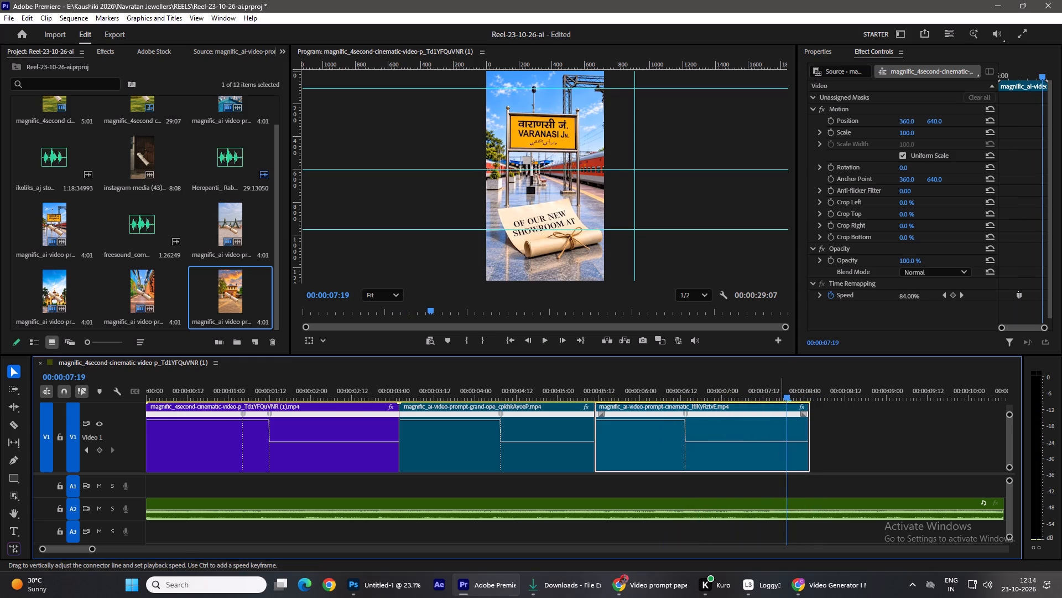
Delete the gap between the station clip and the Bhojubeer clip so the following clips close up.
click(850, 451)
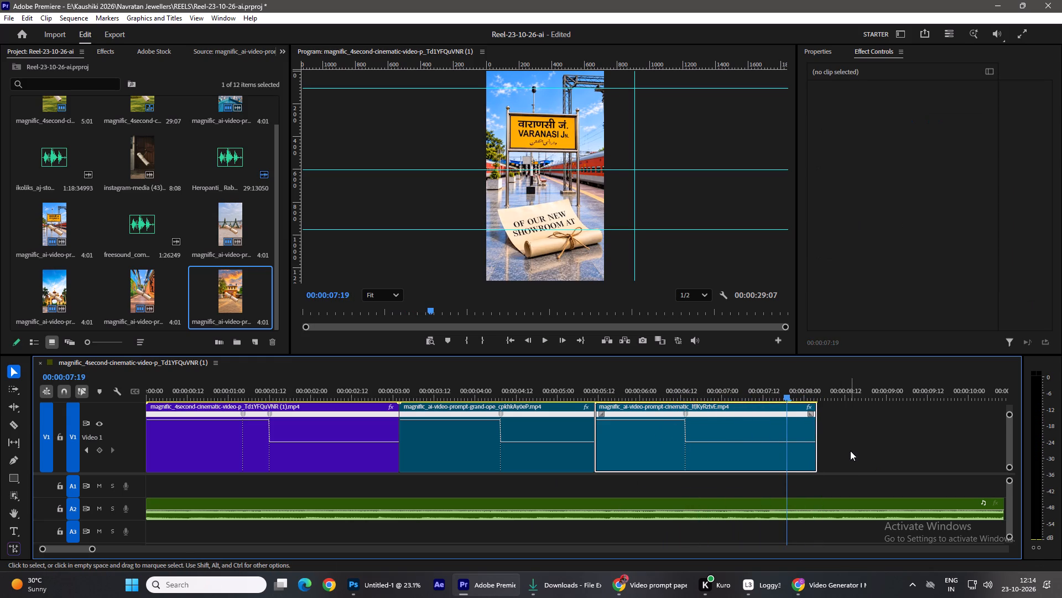
key(Delete)
Show the Time Remapping speed line on the Bhojubeer clip and add a speed keyframe at 00:00:11:00, as the scroll opens.
click(863, 427)
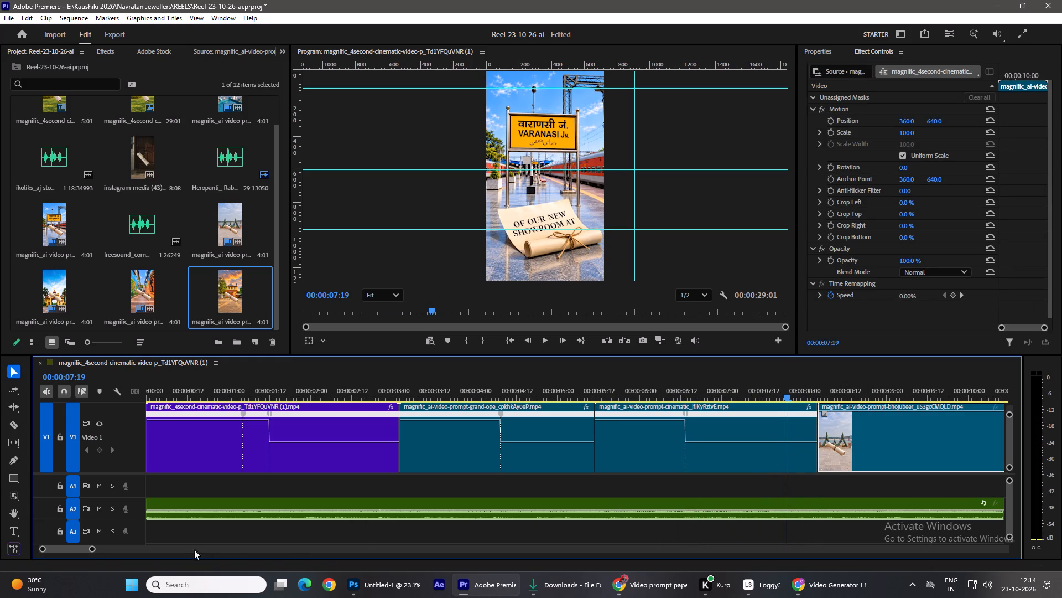
drag(93, 549, 134, 552)
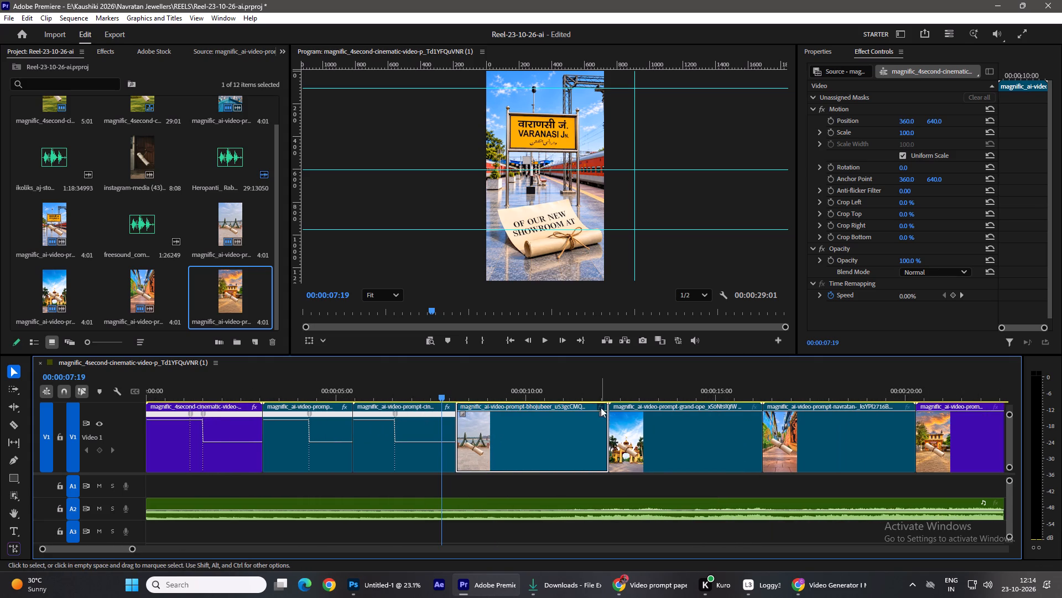
right_click(600, 406)
click(629, 445)
click(726, 446)
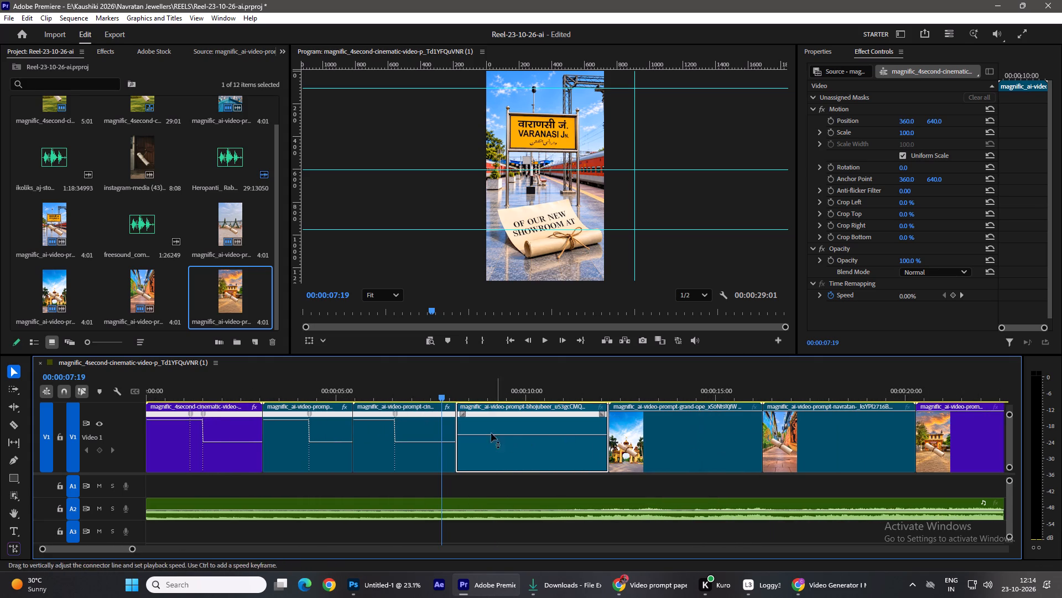
drag(446, 396, 579, 416)
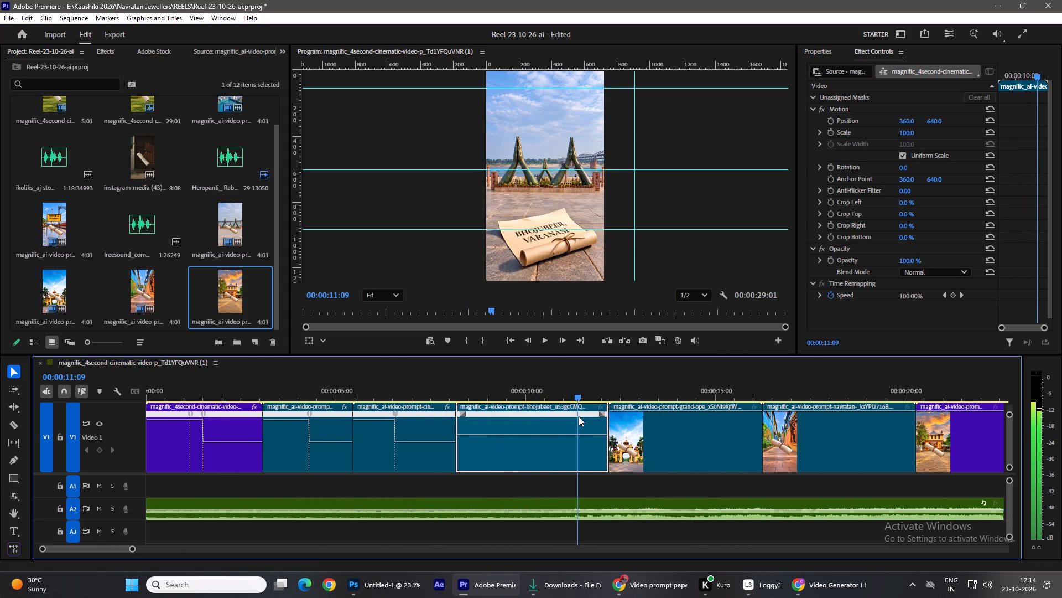
drag(579, 416, 565, 419)
click(102, 451)
Ramp the Bhojubeer clip around its keyframe, with about 250% speed before it and 81% after it, and play the result.
drag(480, 437, 487, 359)
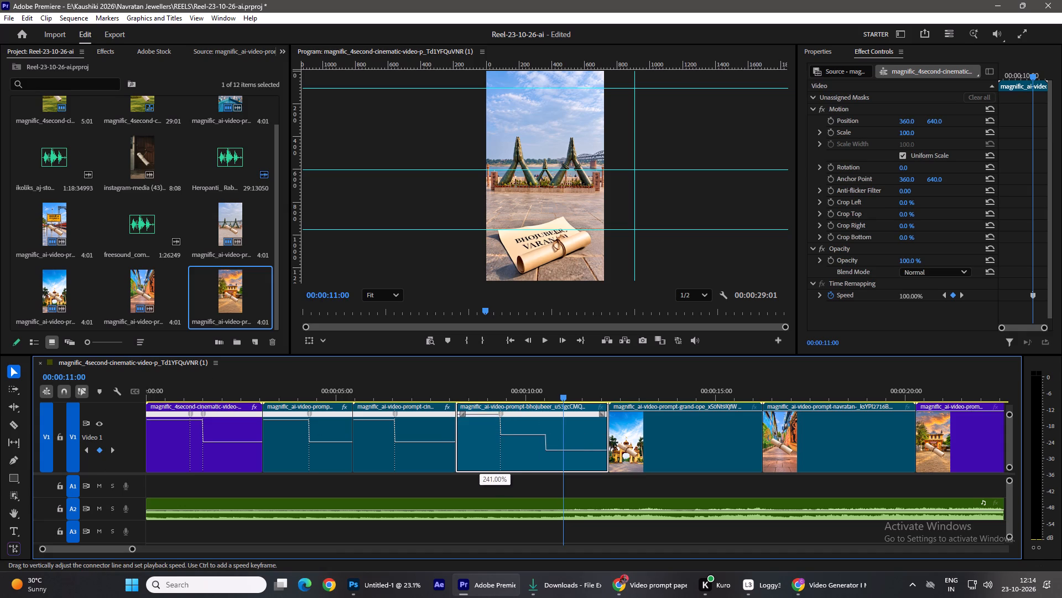
drag(487, 359, 488, 354)
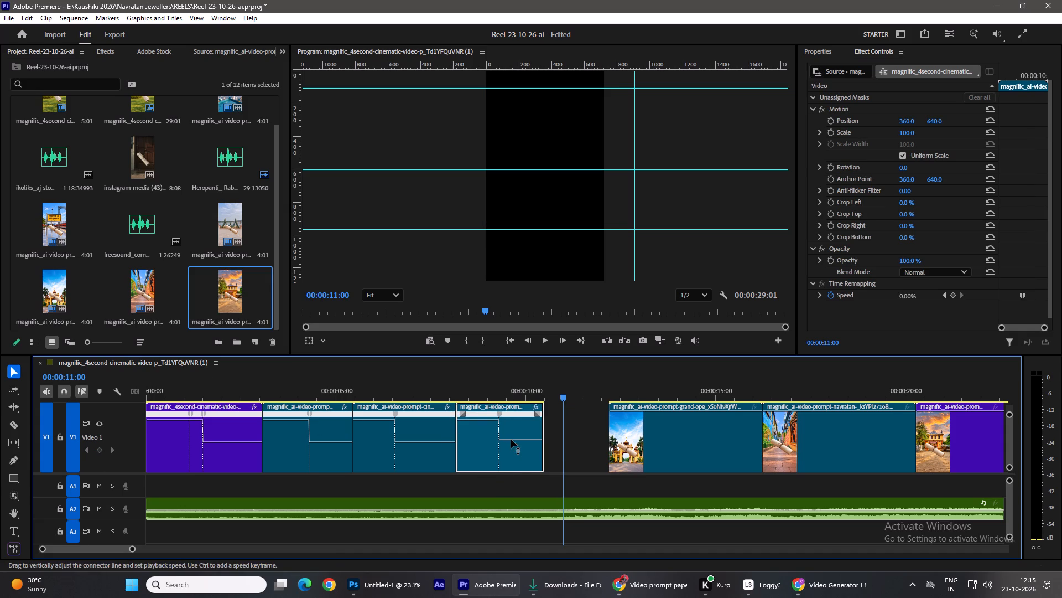
drag(566, 394, 532, 409)
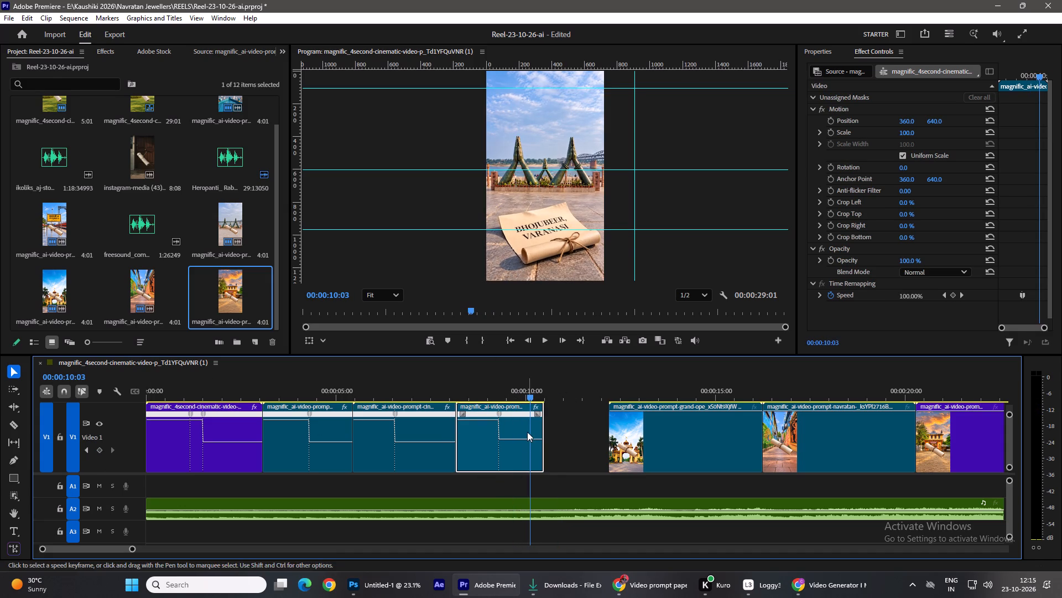
drag(530, 441, 529, 451)
drag(534, 394, 452, 401)
key(space)
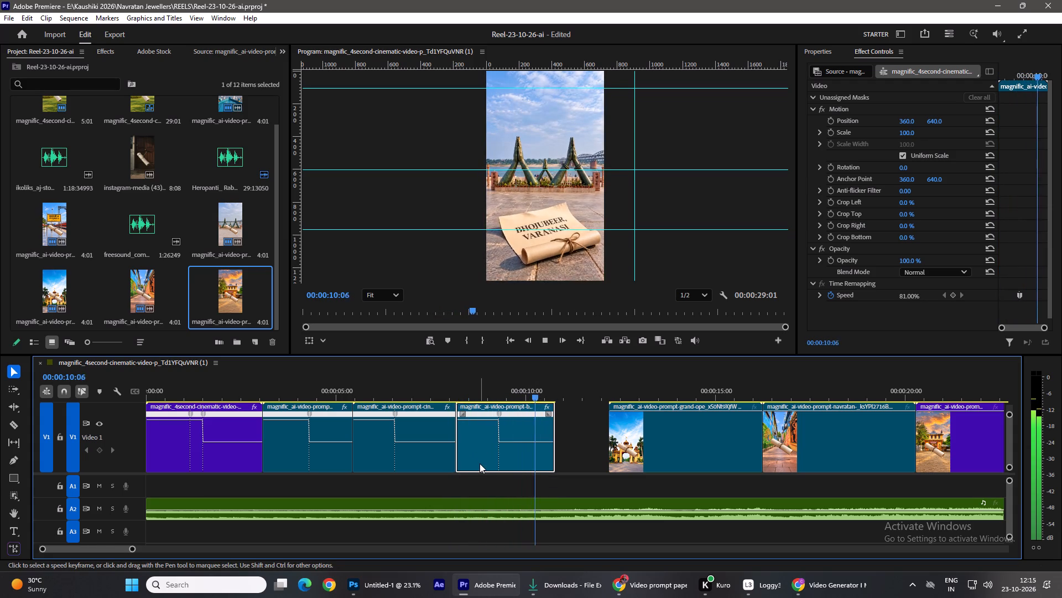
key(space)
Move the 31st October gate clip against the Bhojubeer clip's end and play across the cut.
drag(634, 441, 622, 440)
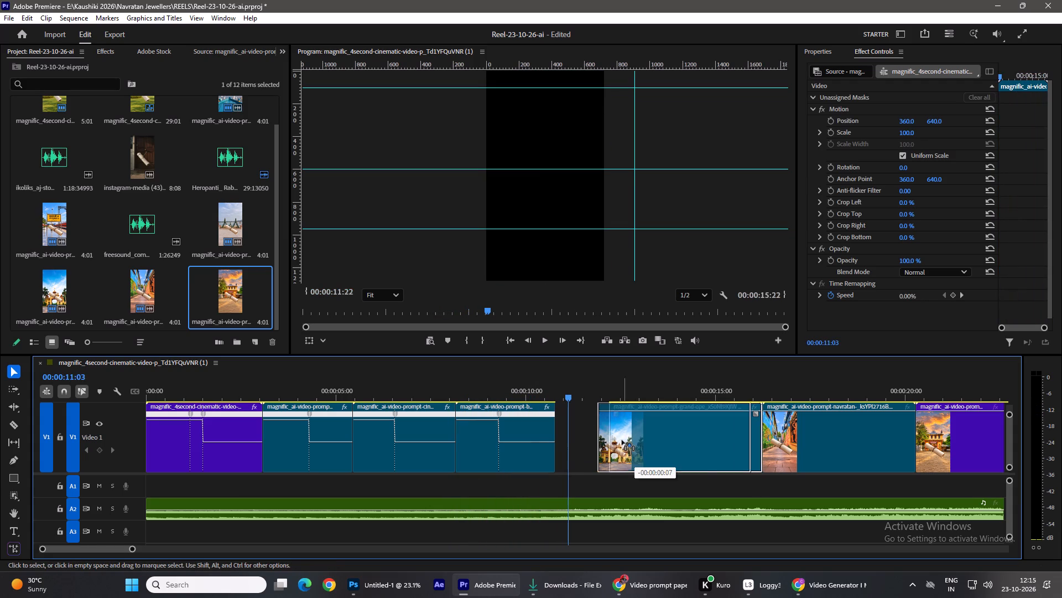
drag(622, 440, 583, 440)
drag(569, 395, 552, 399)
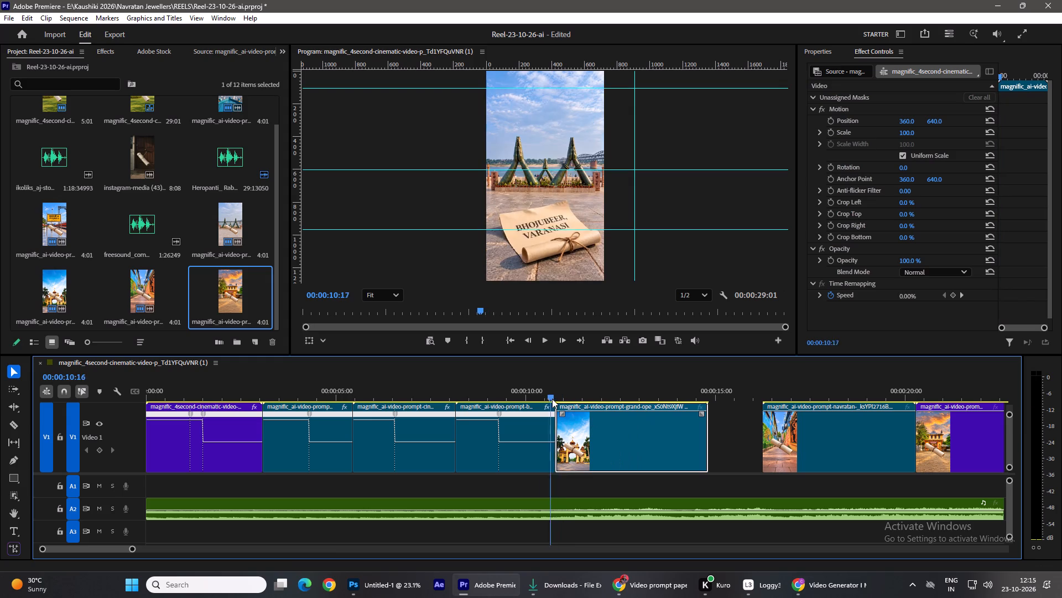
drag(552, 399, 536, 398)
key(space)
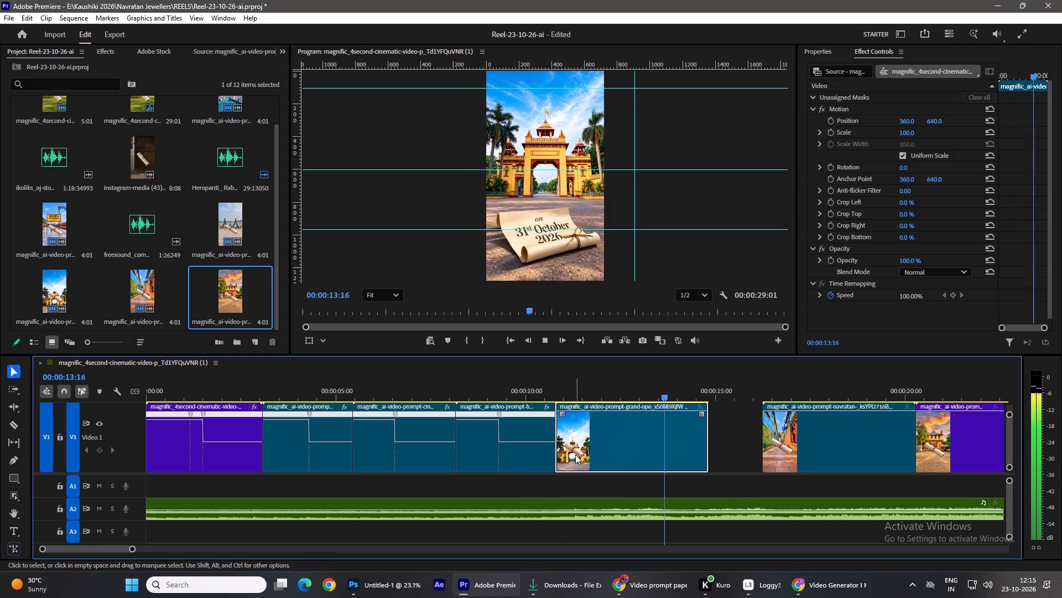
key(space)
Show the Time Remapping speed line on the 31st October gate clip and add a speed keyframe at 00:00:13:16.
right_click(700, 404)
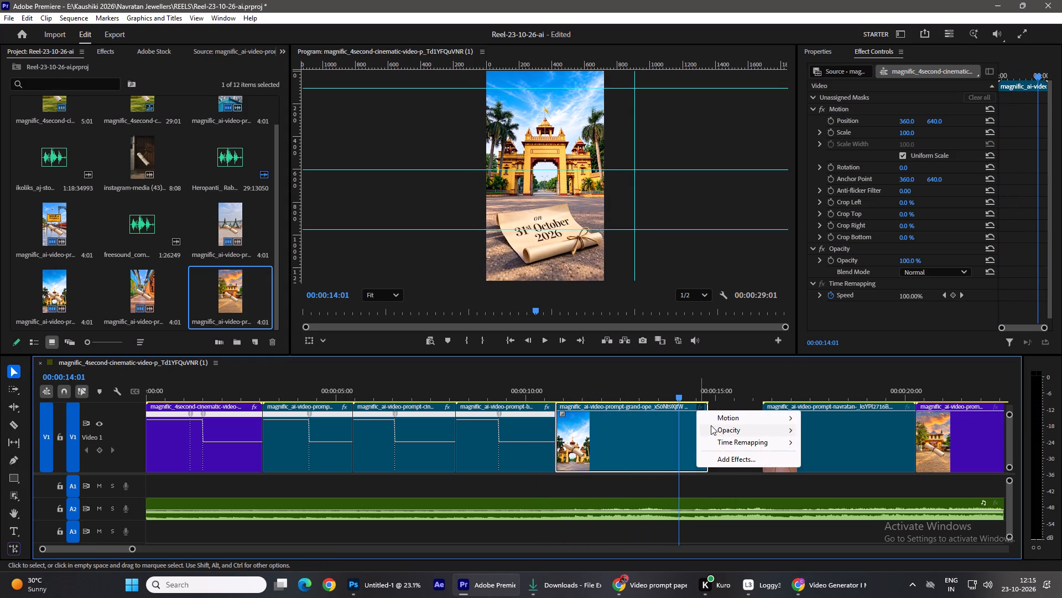
click(731, 436)
click(840, 446)
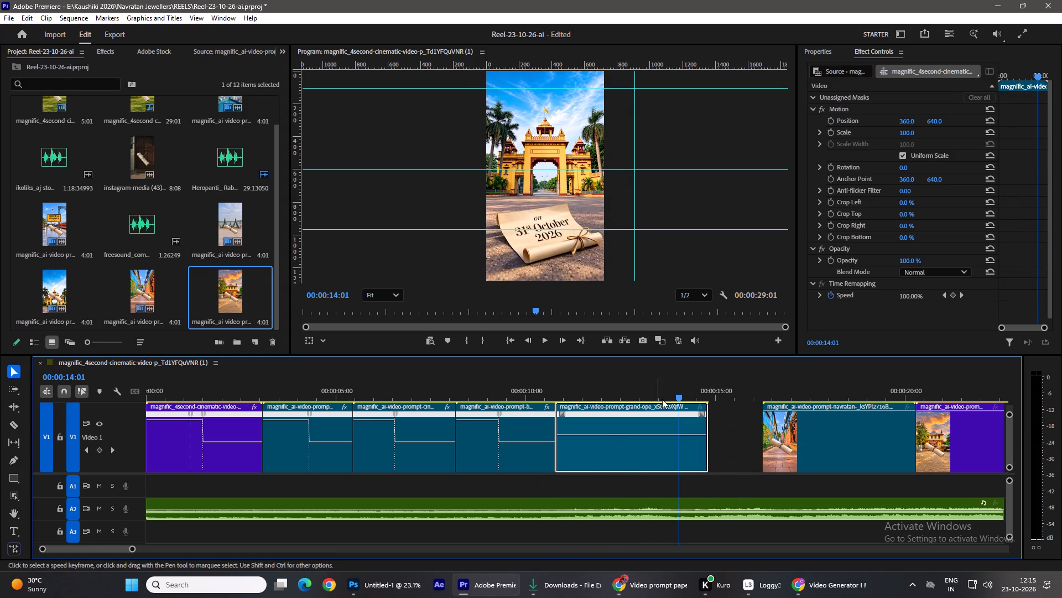
drag(676, 396, 662, 401)
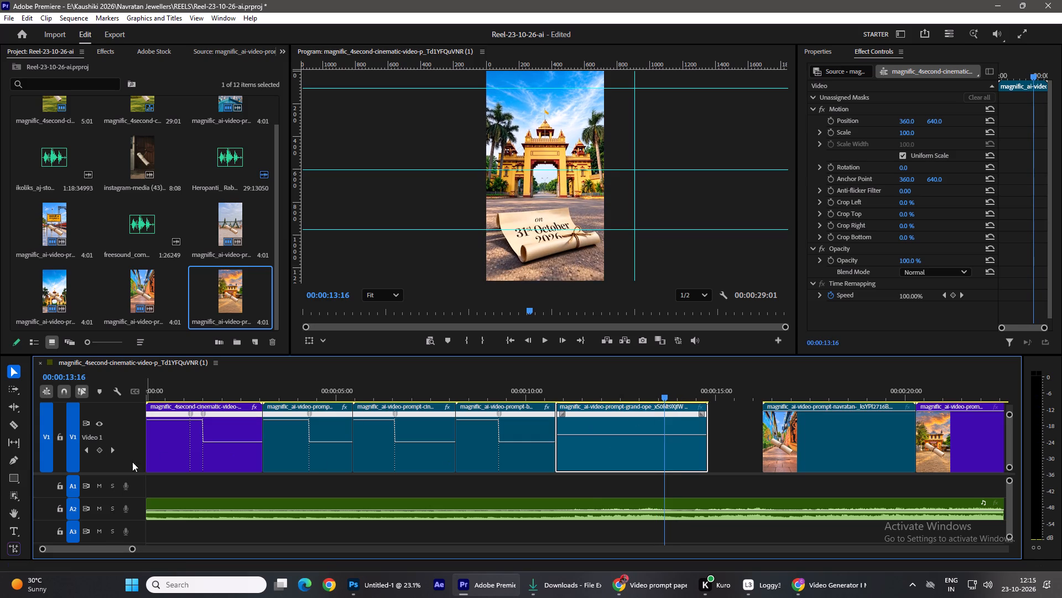
click(587, 443)
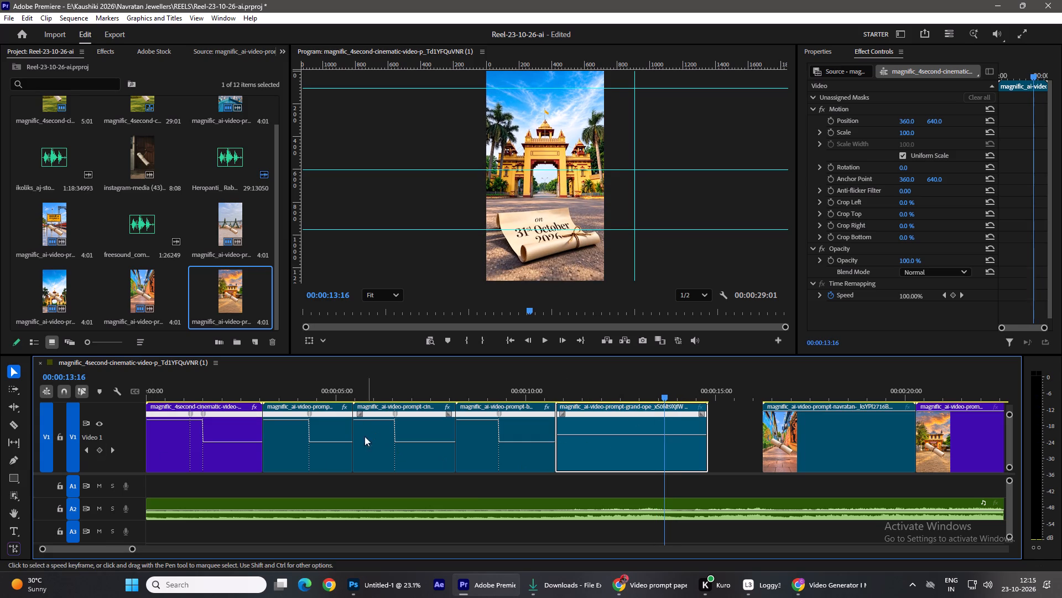
click(102, 452)
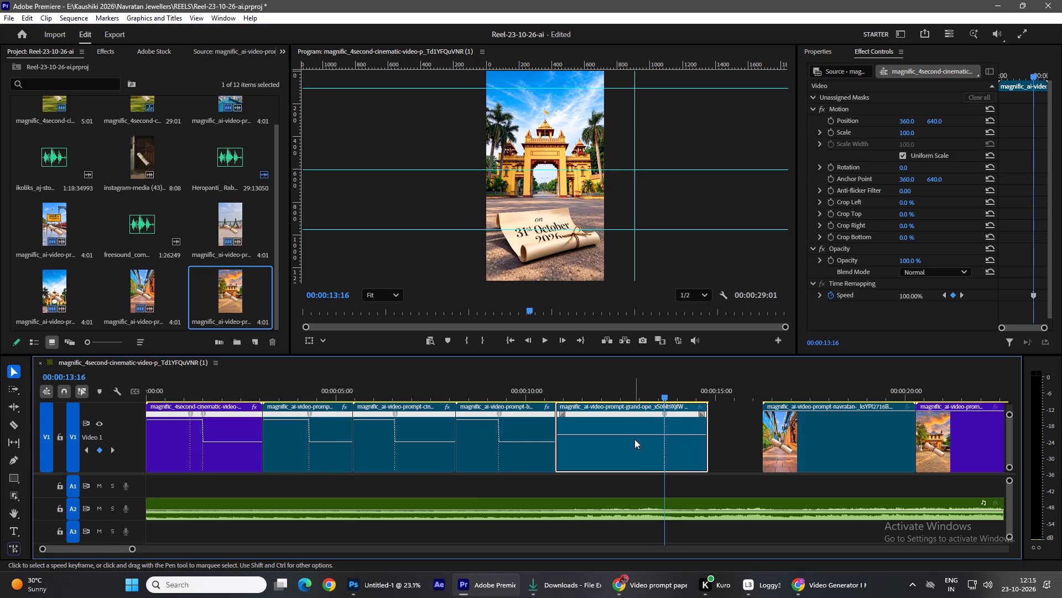
Ramp the gate clip around its keyframe, with 252% speed before it and about 80% after it, and return the playhead to 00:00:11:16.
drag(621, 437, 627, 383)
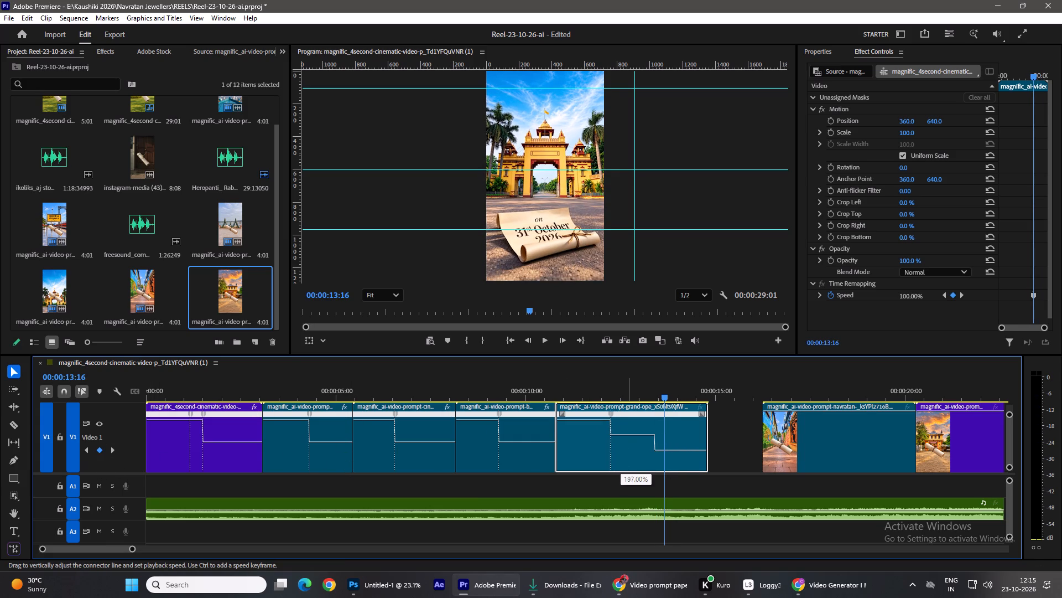
drag(627, 383, 632, 359)
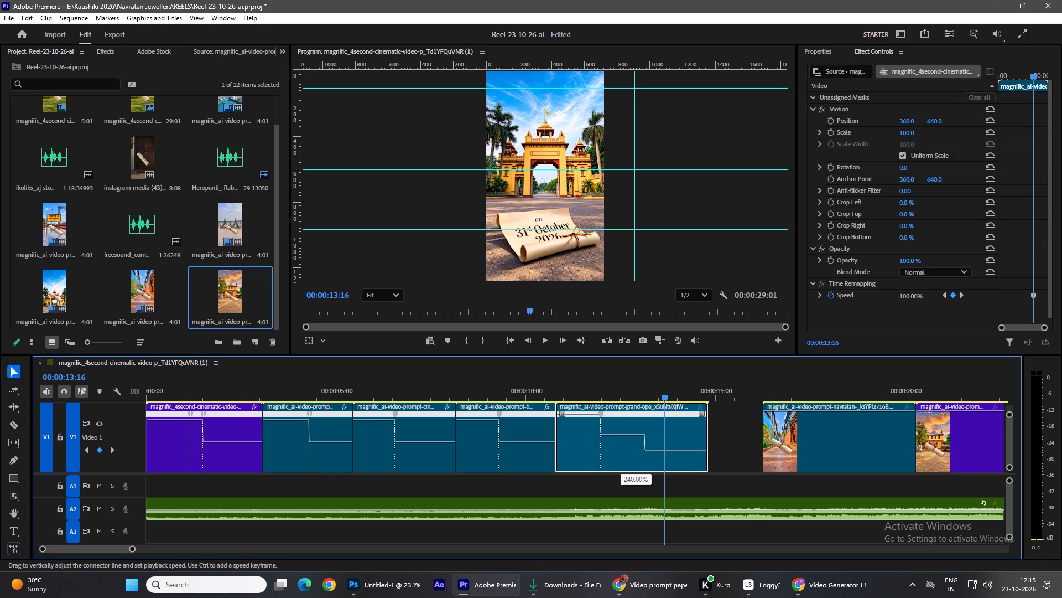
drag(632, 359, 634, 353)
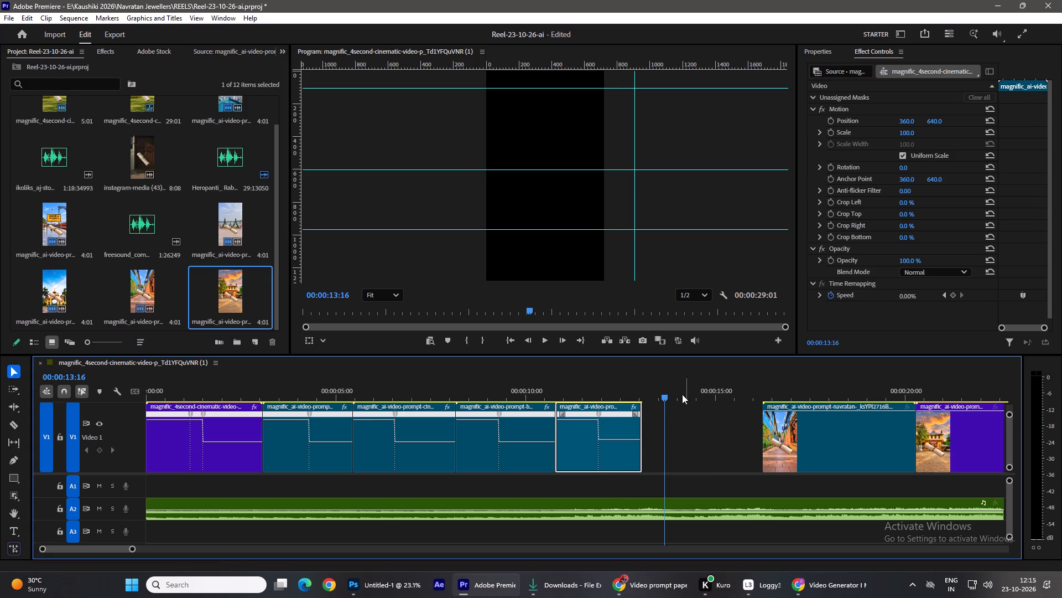
drag(626, 440, 626, 449)
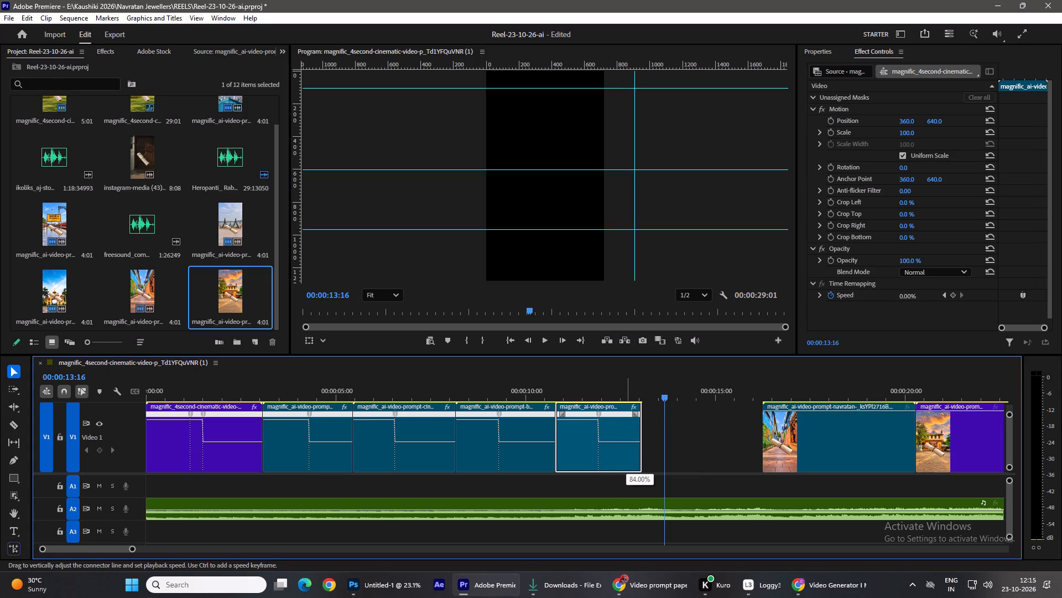
drag(626, 449, 627, 452)
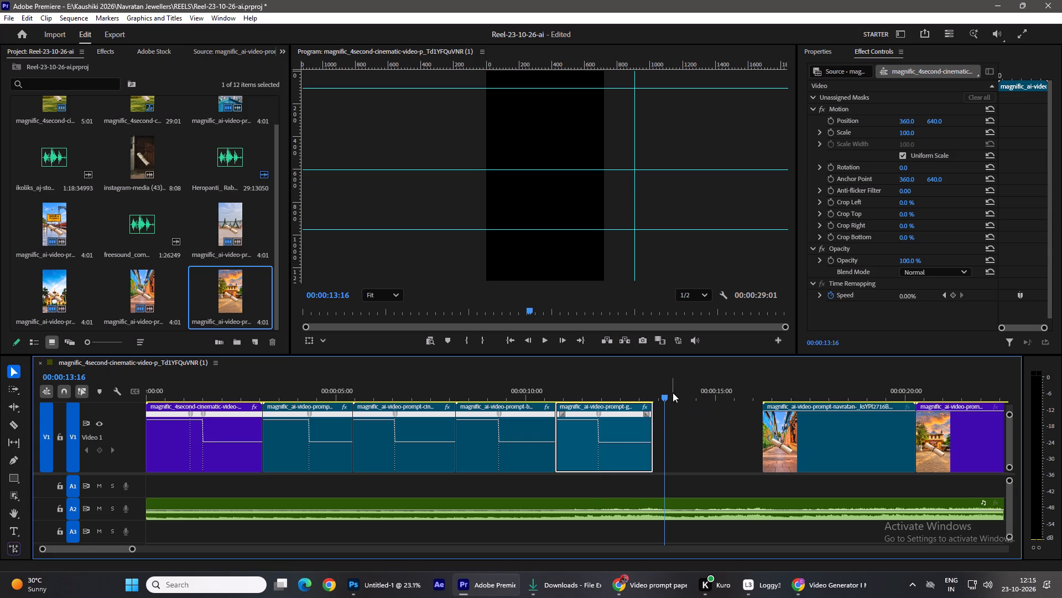
drag(671, 393, 591, 410)
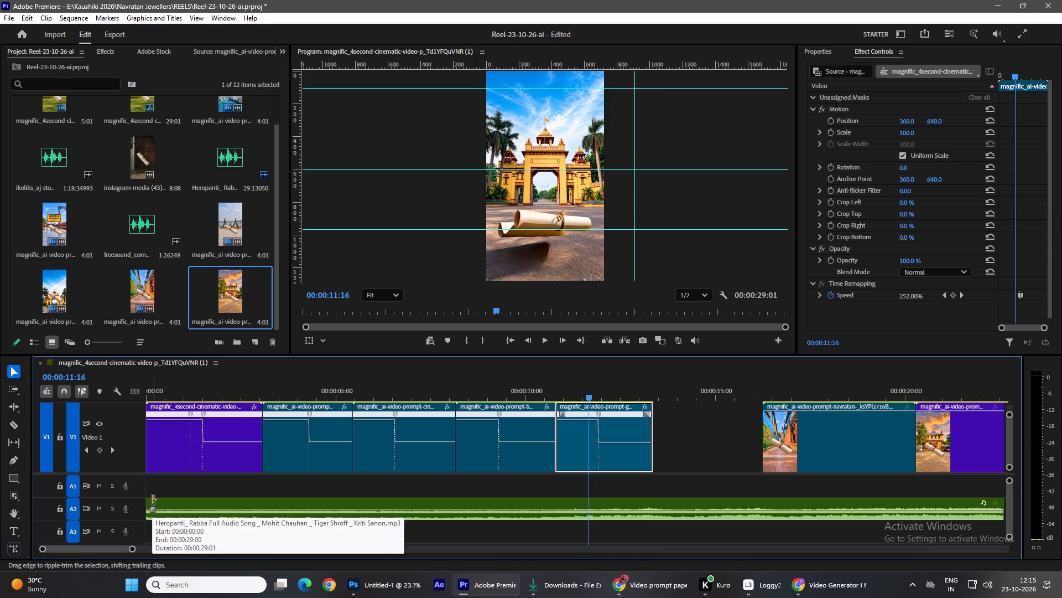
Save the reel project.
key(ctrl+s)
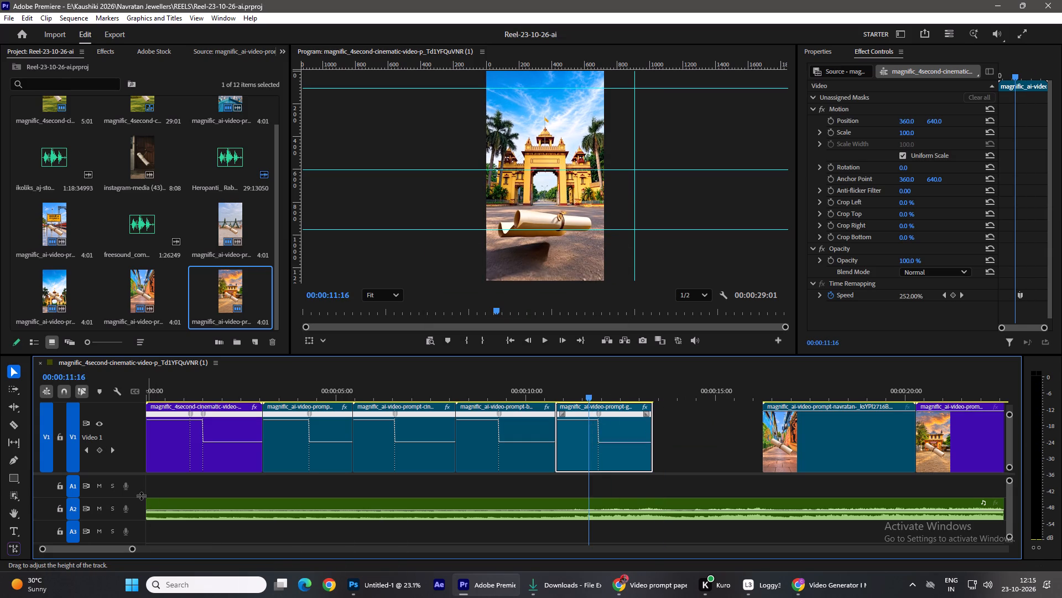
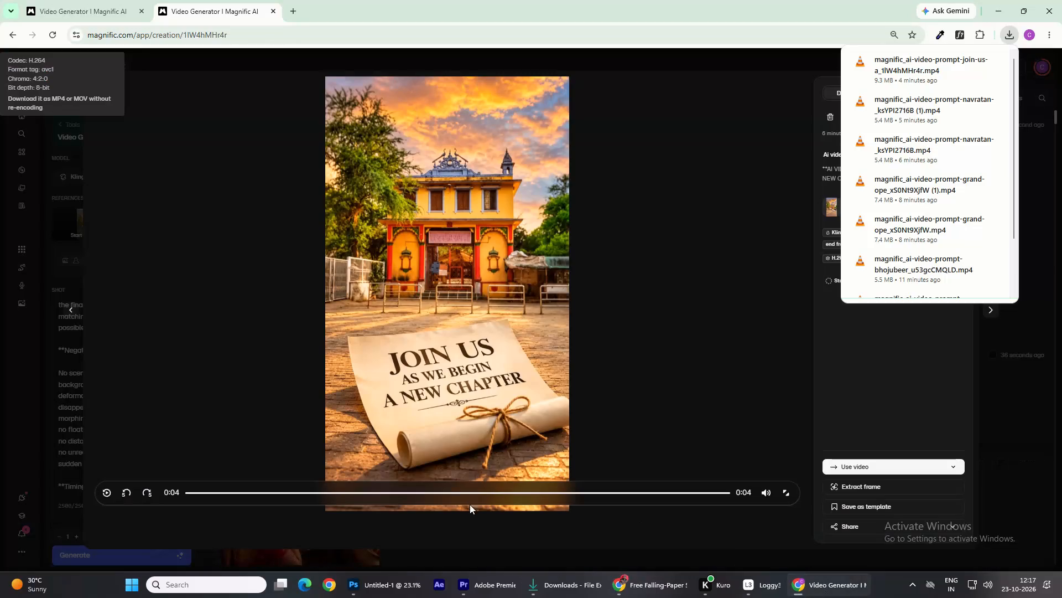
Switch to the reel project in Premiere and scrub through the 31st October gate clip around its speed keyframe.
click(635, 590)
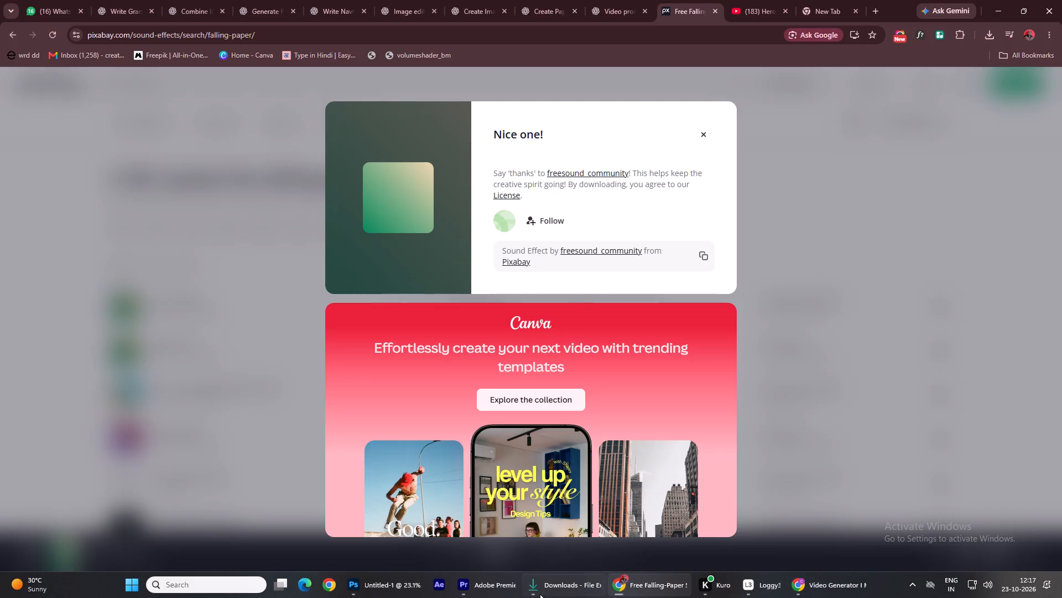
click(473, 589)
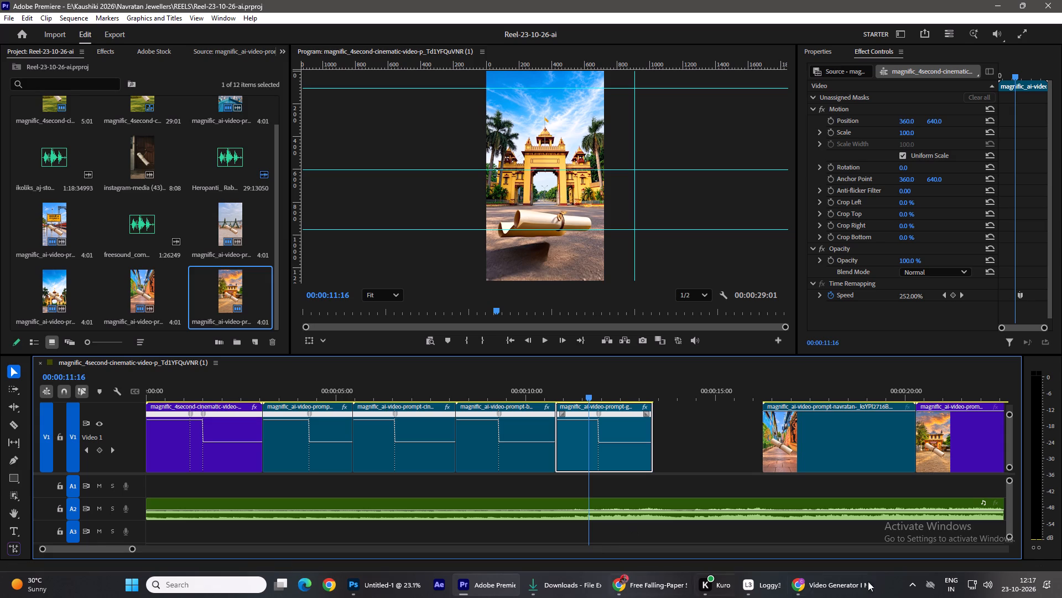
drag(131, 547, 165, 549)
drag(428, 398, 412, 401)
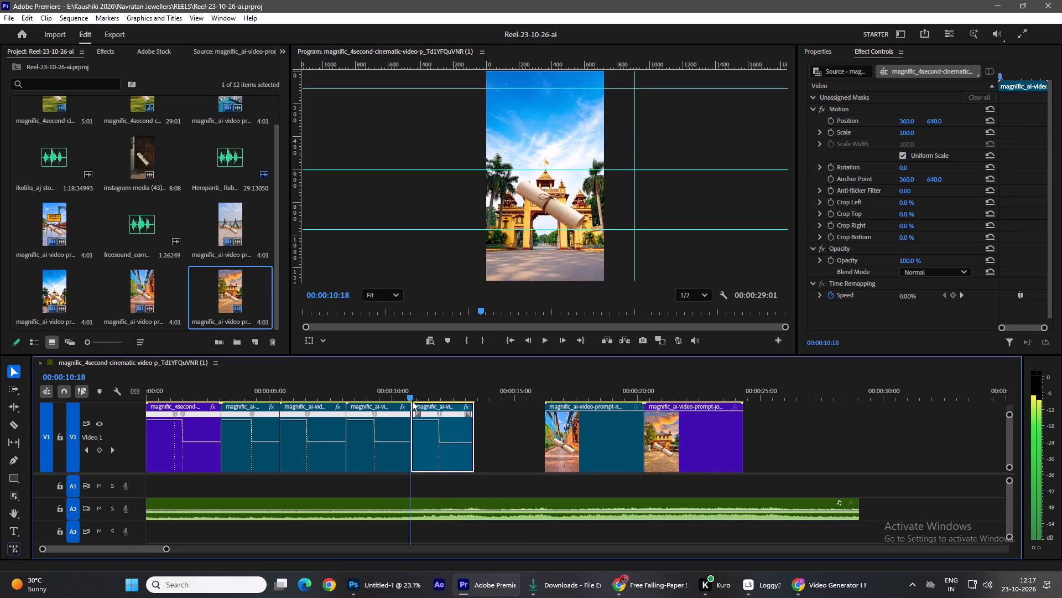
drag(412, 401, 441, 417)
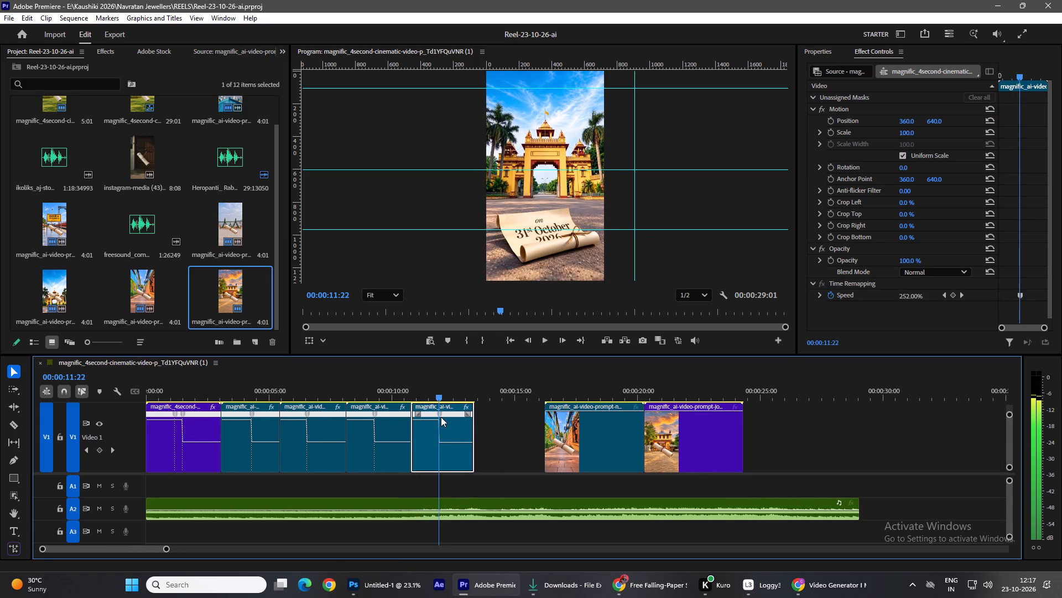
drag(441, 417, 445, 419)
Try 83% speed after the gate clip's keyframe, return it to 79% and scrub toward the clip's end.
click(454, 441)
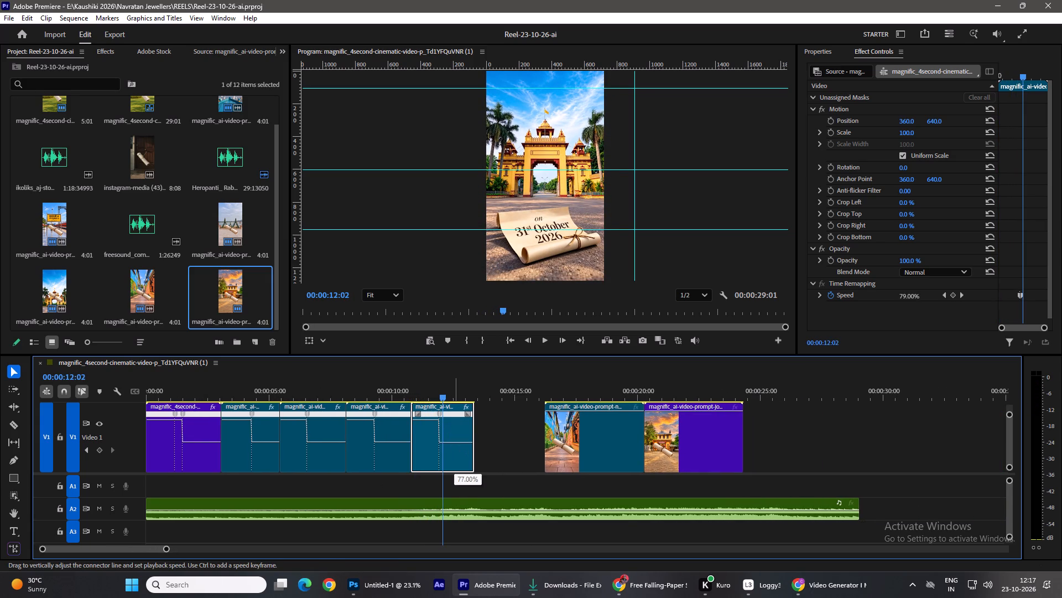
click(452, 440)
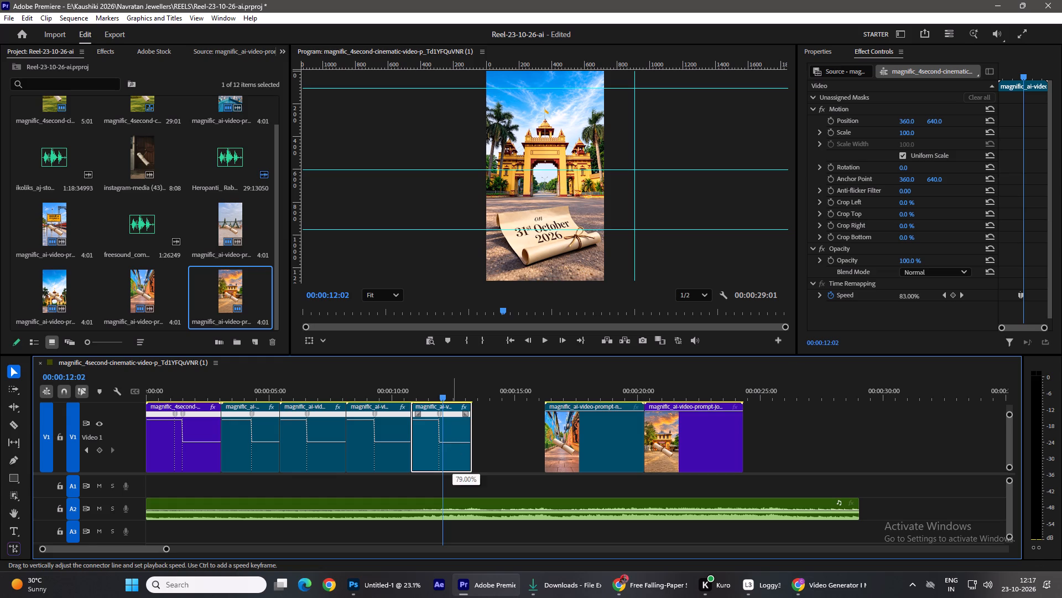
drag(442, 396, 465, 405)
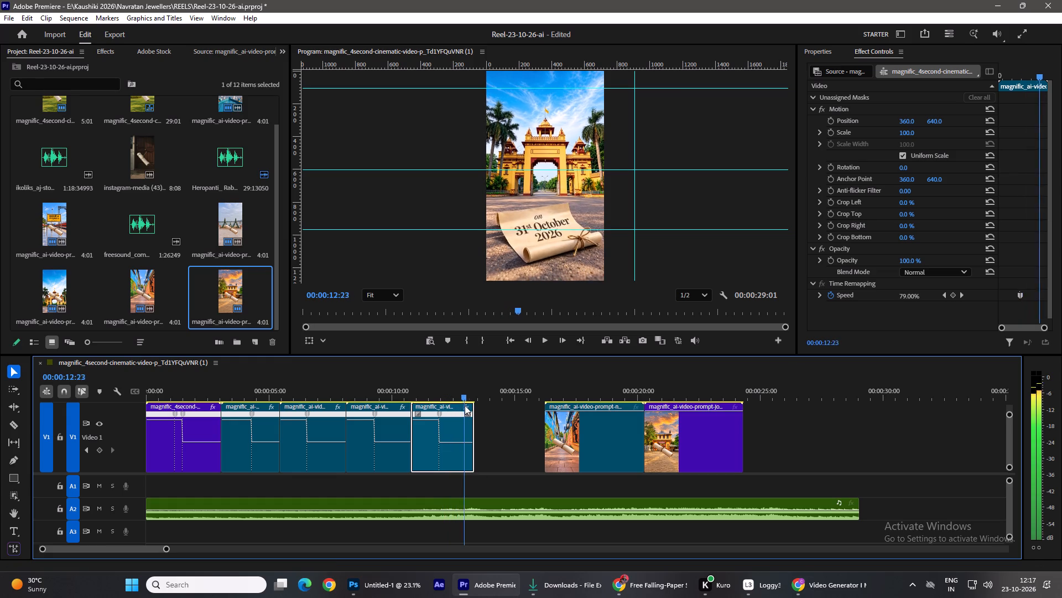
Move the Navratan Jewellers painted-lane clip against the end of the 31st October gate clip.
drag(465, 405, 585, 415)
drag(596, 441, 527, 445)
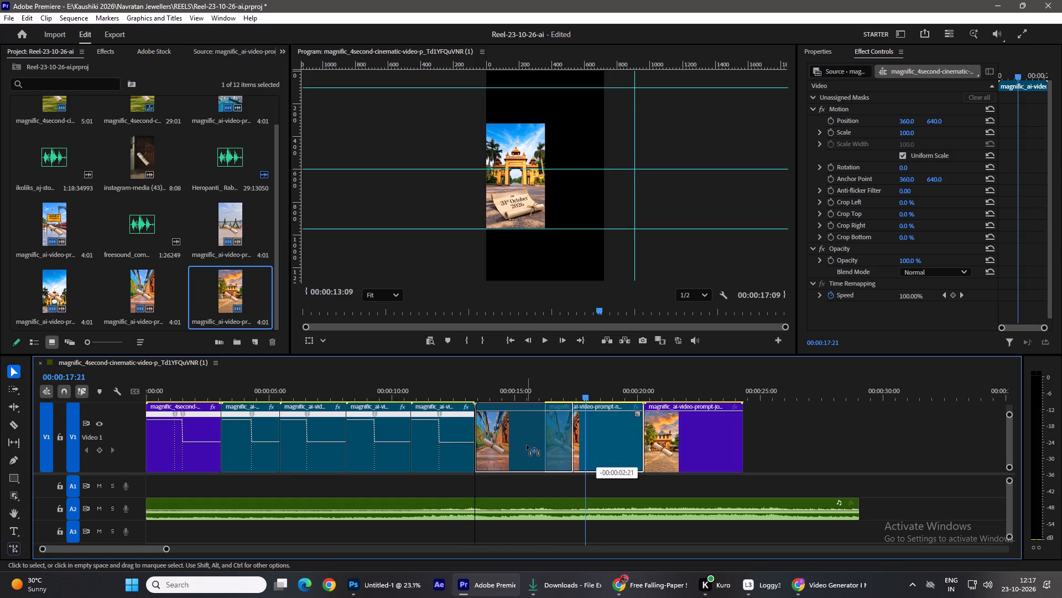
drag(527, 445, 524, 445)
Show the Time Remapping speed line on the Navratan Jewellers lane clip and add a speed keyframe at 00:00:16:14.
click(563, 405)
right_click(565, 405)
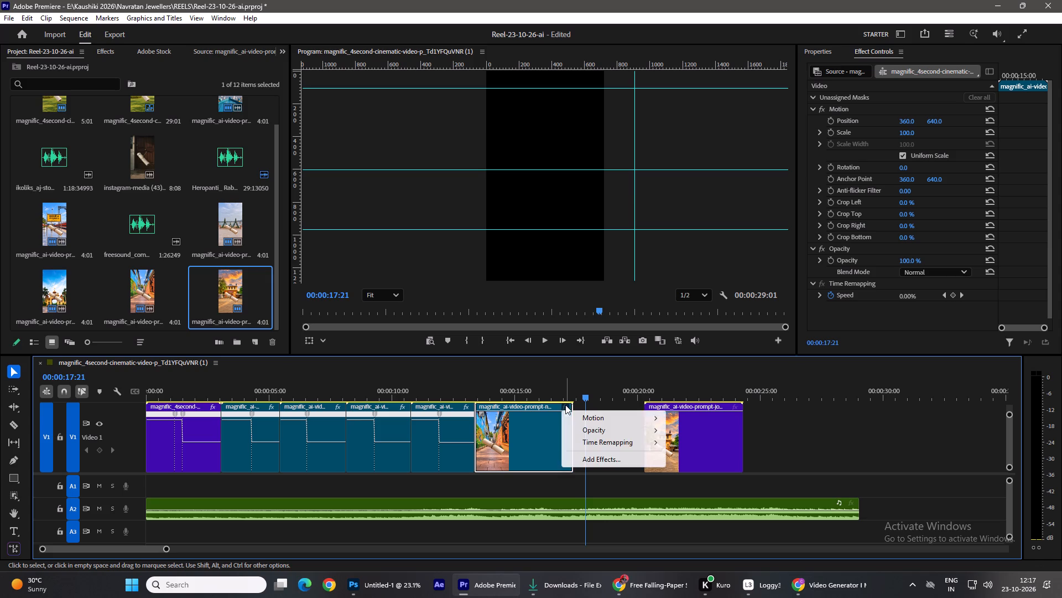
click(594, 445)
click(667, 447)
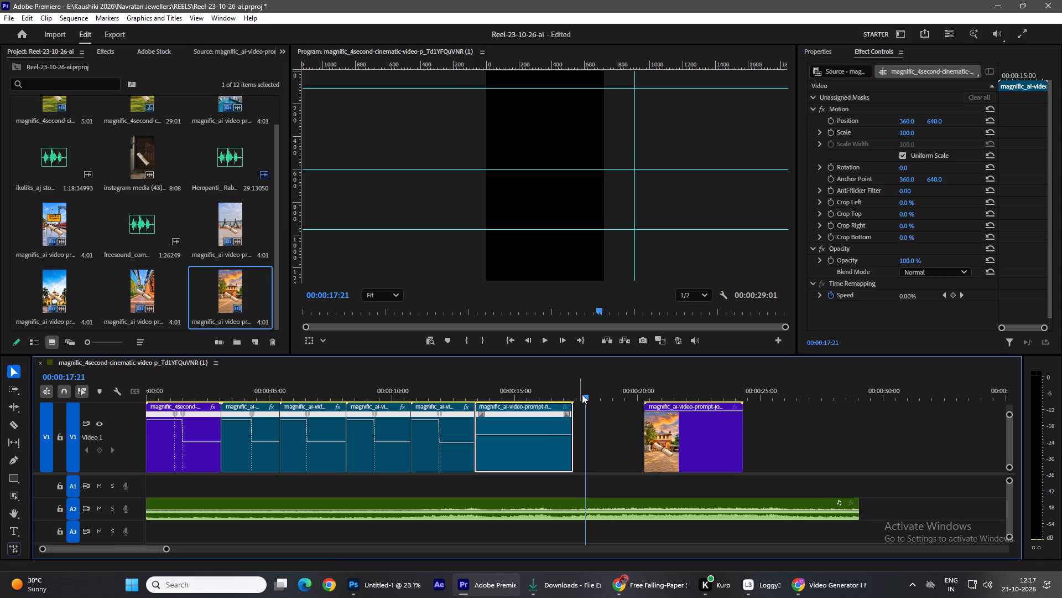
drag(583, 394, 545, 410)
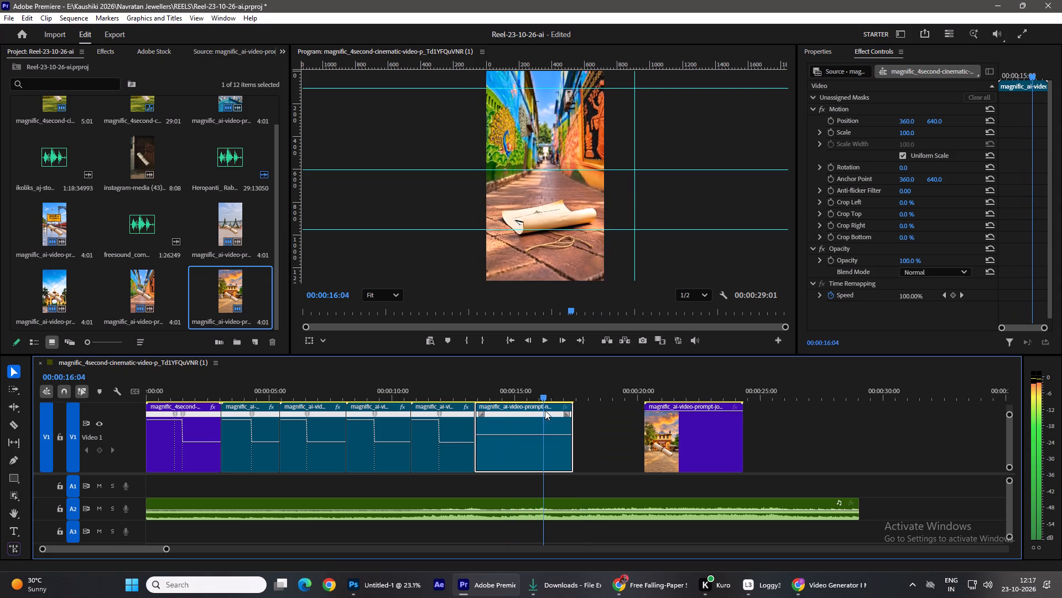
drag(545, 410, 556, 411)
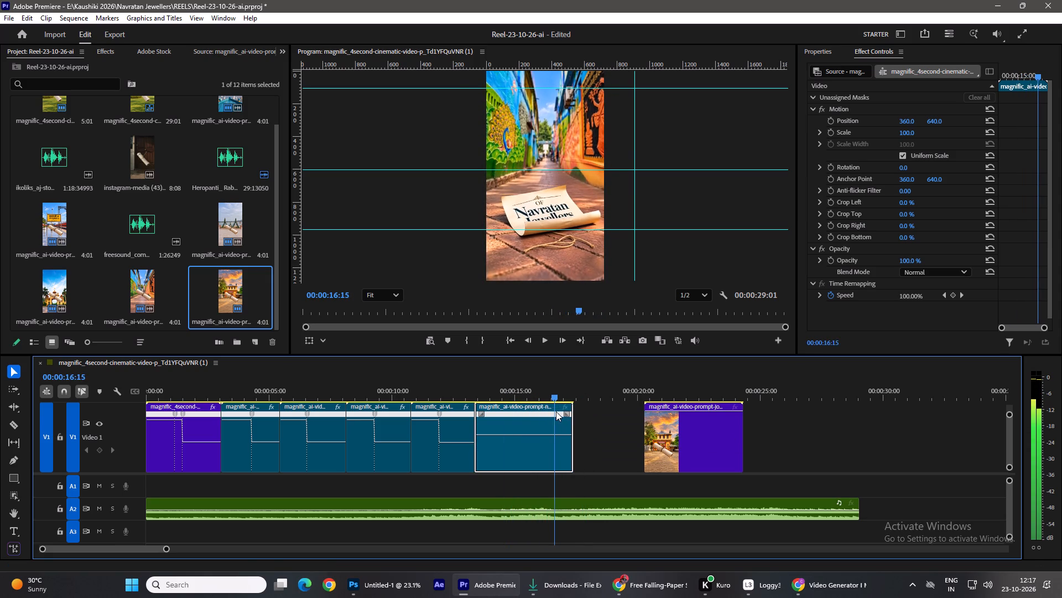
drag(556, 411, 554, 410)
click(102, 450)
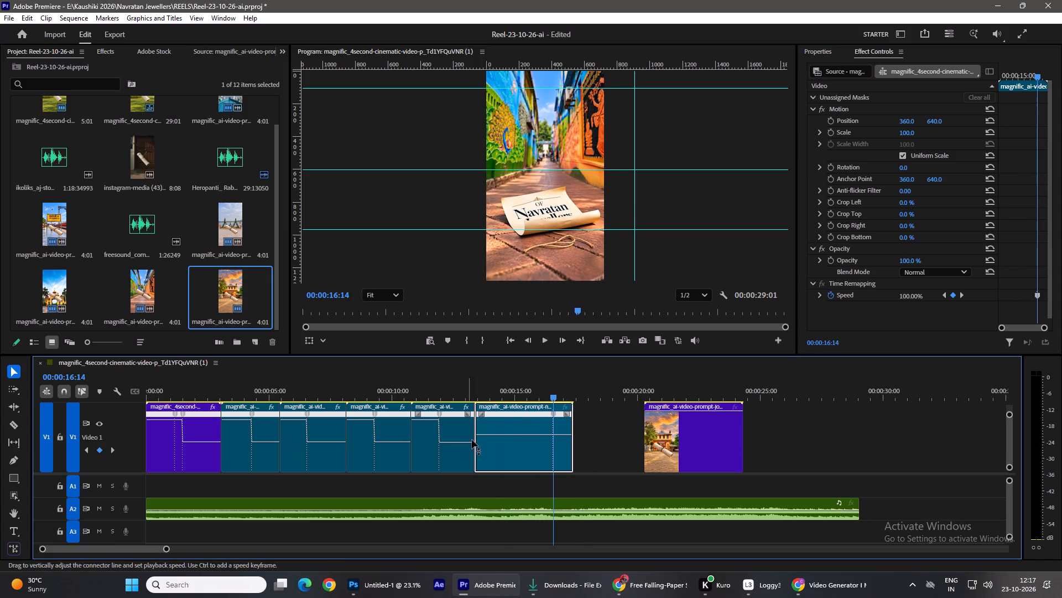
Ramp the Navratan Jewellers lane clip around its keyframe, with about 260% speed before it and 75% after it.
drag(499, 436, 515, 356)
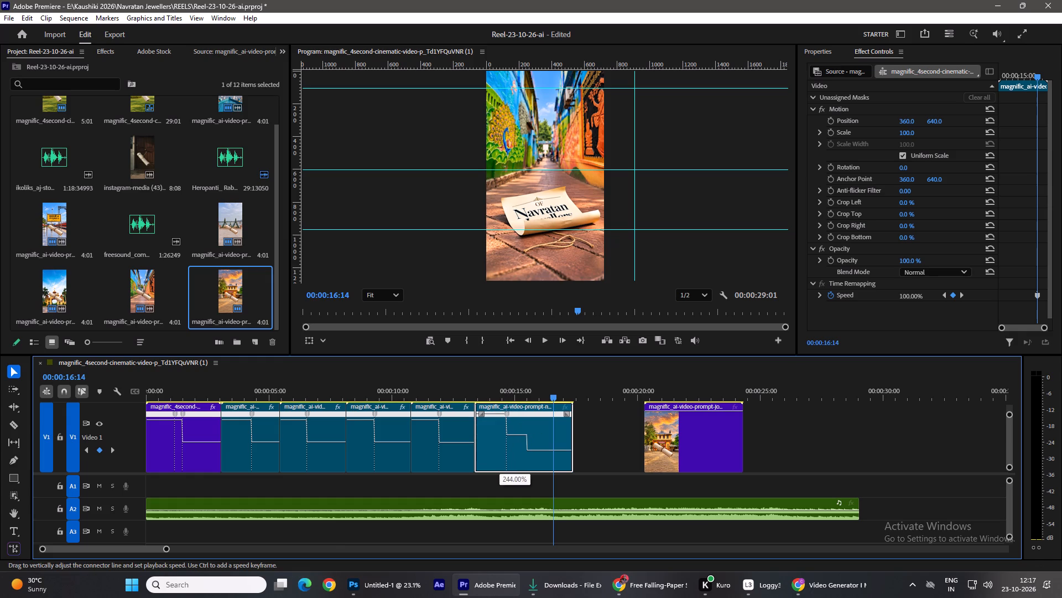
drag(515, 356, 518, 348)
drag(518, 348, 519, 346)
drag(517, 440, 516, 448)
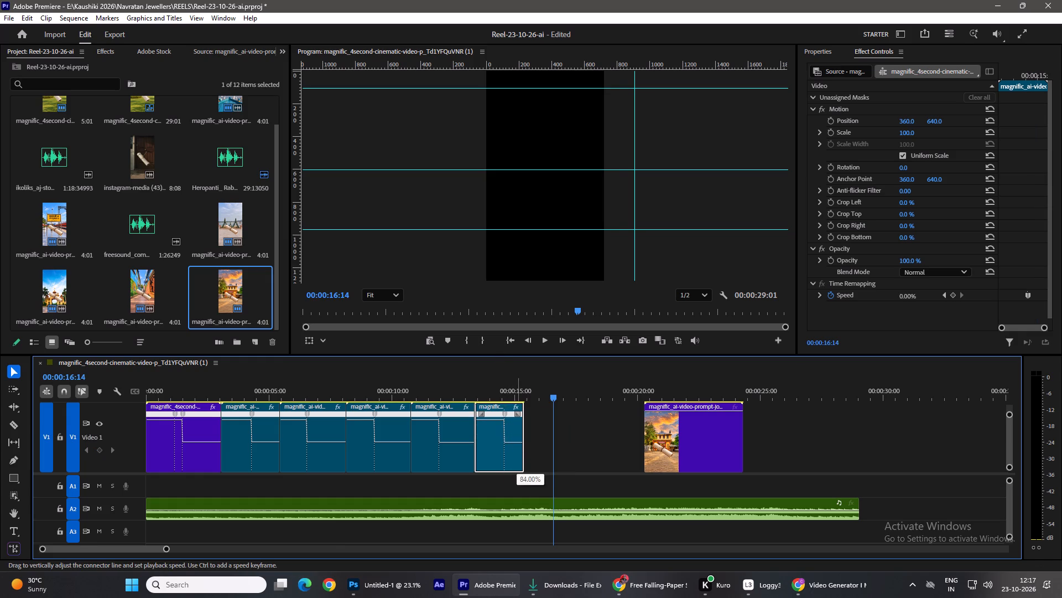
drag(516, 448, 516, 453)
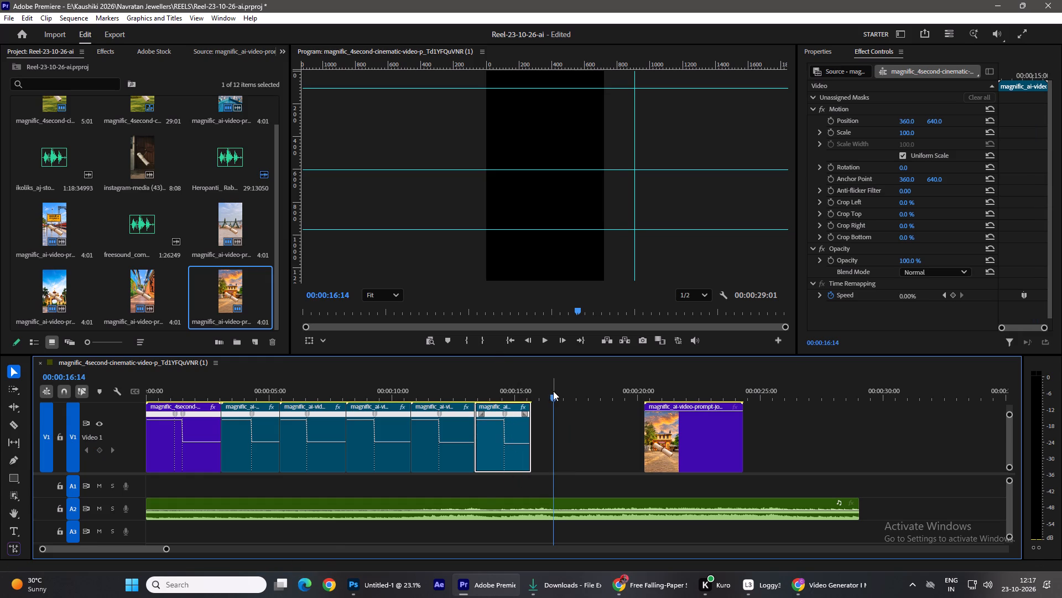
Play the ramped Navratan Jewellers lane clip from its start.
drag(553, 391, 476, 390)
click(548, 338)
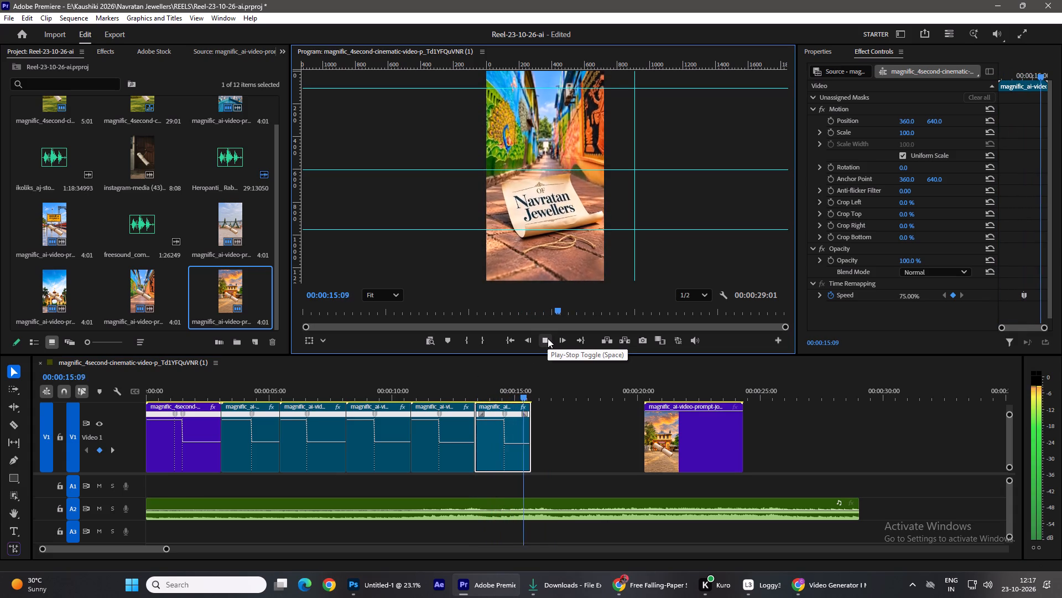
key(space)
Move the Join Us temple clip against the end of the Navratan Jewellers lane clip.
drag(553, 396, 716, 406)
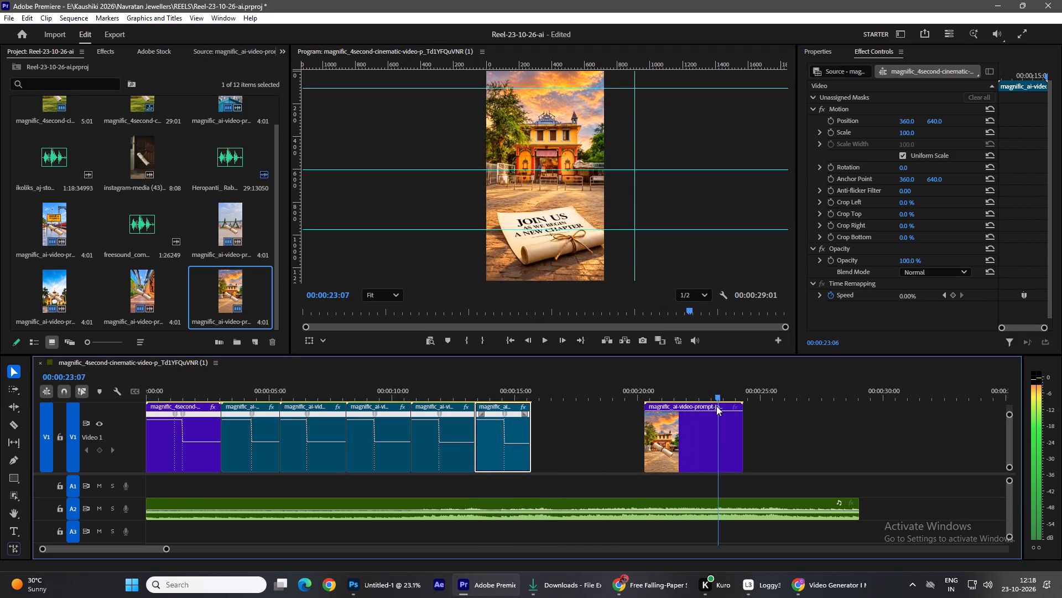
drag(716, 406, 728, 399)
drag(706, 434, 697, 432)
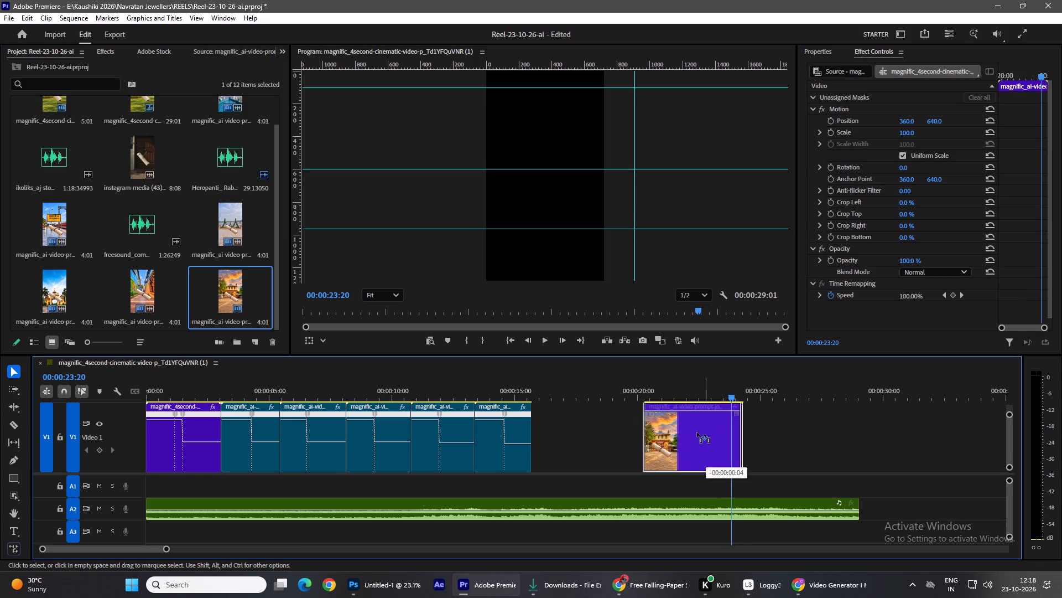
drag(697, 432, 599, 427)
Scrub the Join Us temple clip to 00:00:18:16 and show its Time Remapping speed line.
drag(733, 397, 641, 409)
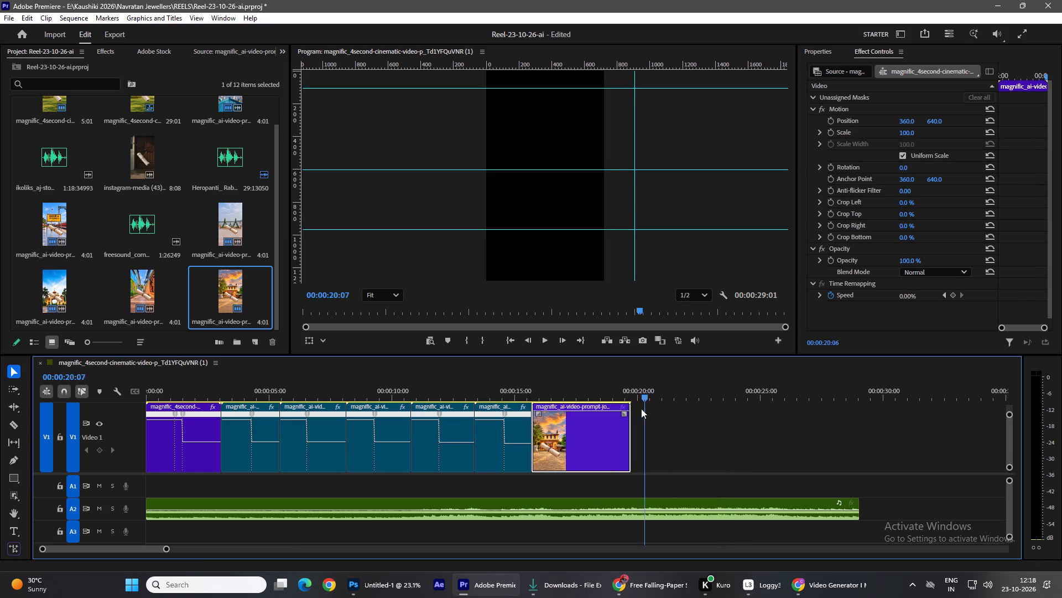
drag(641, 409, 577, 422)
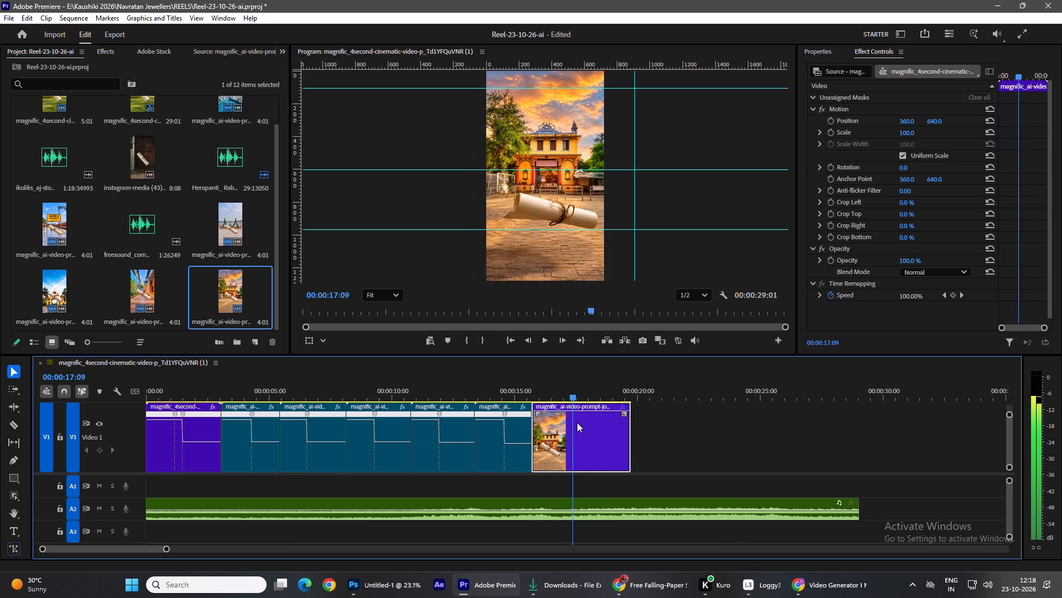
drag(577, 422, 607, 421)
right_click(626, 407)
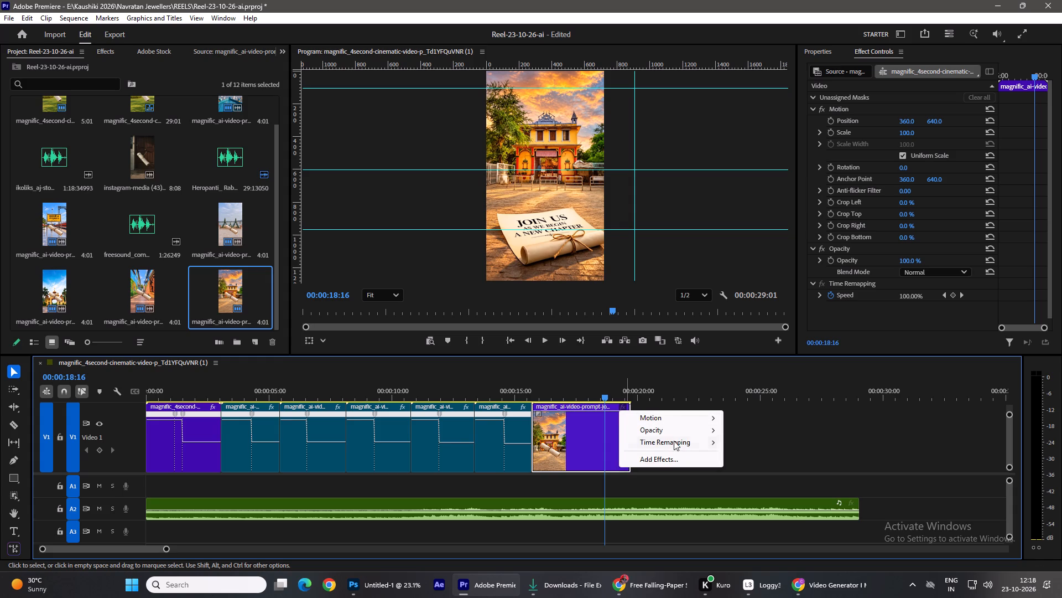
click(674, 441)
click(761, 444)
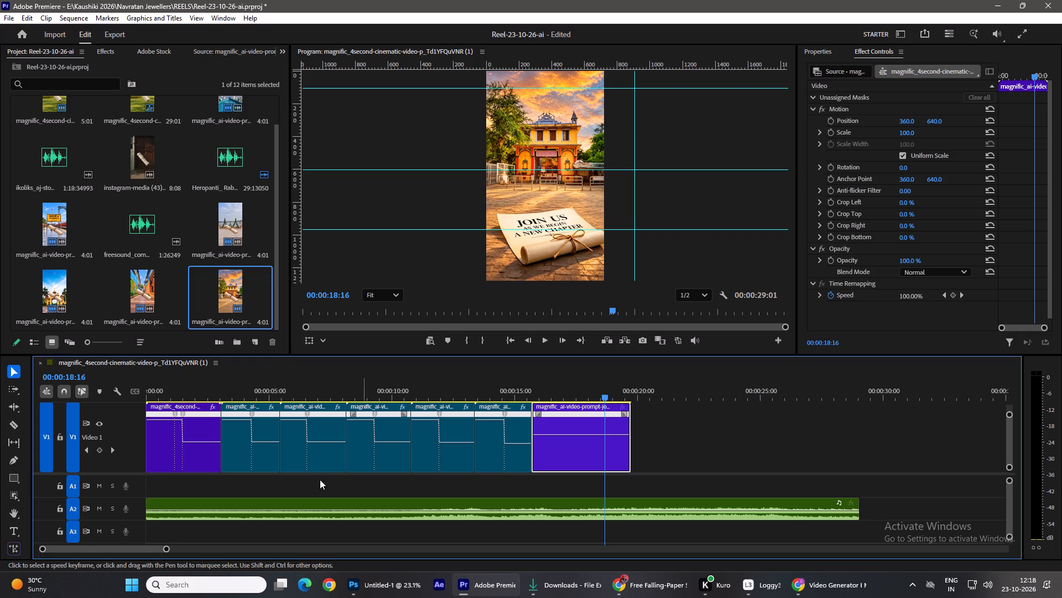
right_click(620, 407)
click(650, 442)
click(735, 441)
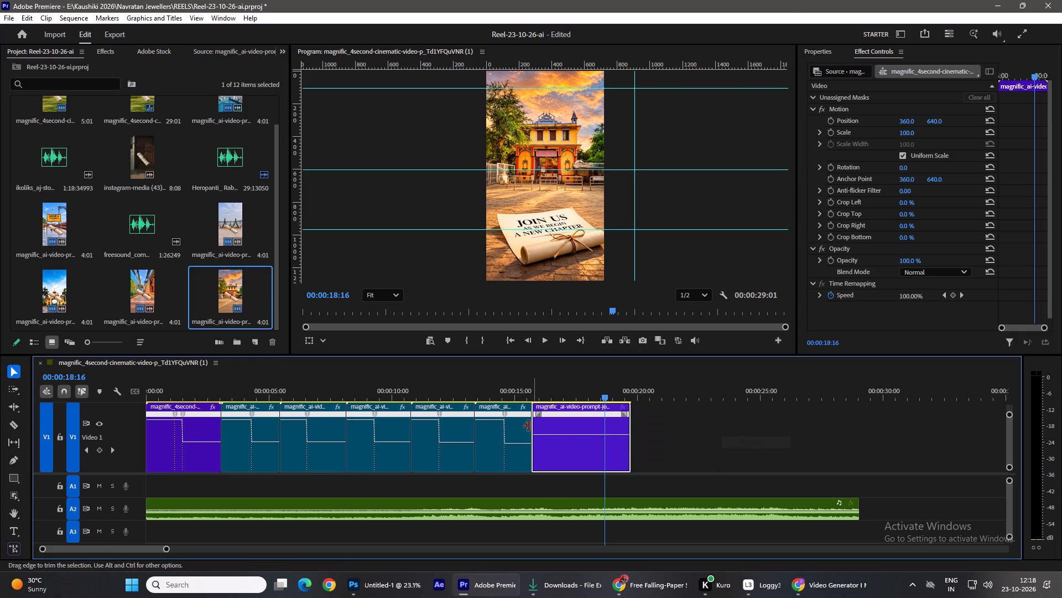
Raise the speed of the whole Join Us temple clip to 242%.
drag(563, 435, 558, 413)
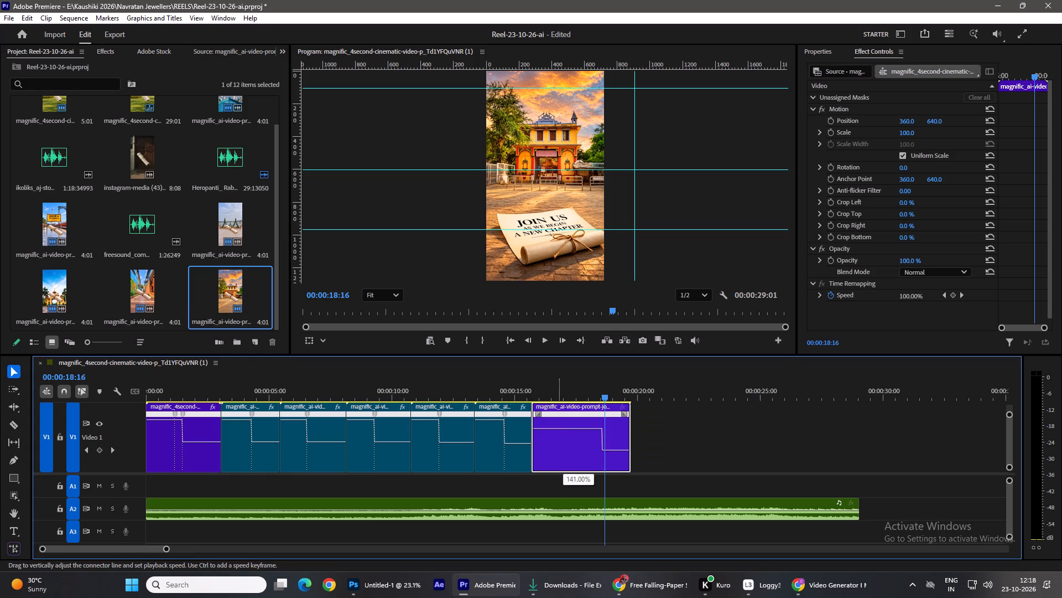
drag(558, 413, 555, 388)
drag(555, 388, 555, 367)
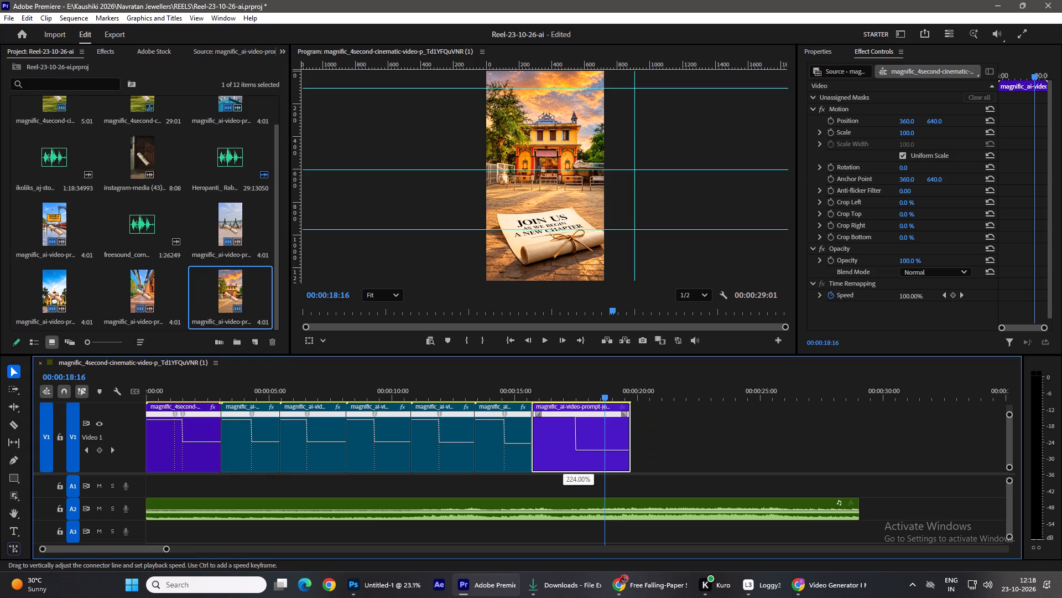
drag(555, 367, 554, 362)
drag(554, 362, 554, 357)
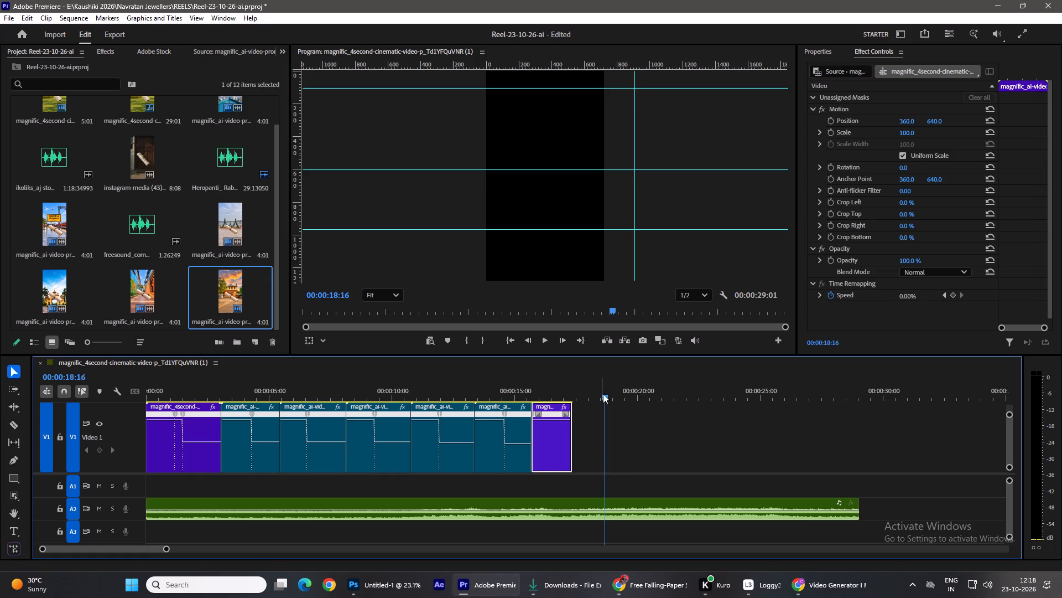
Add a speed keyframe at 00:00:16:21 on the Join Us clip and slow the part after it to 80%.
drag(603, 394, 560, 399)
click(98, 448)
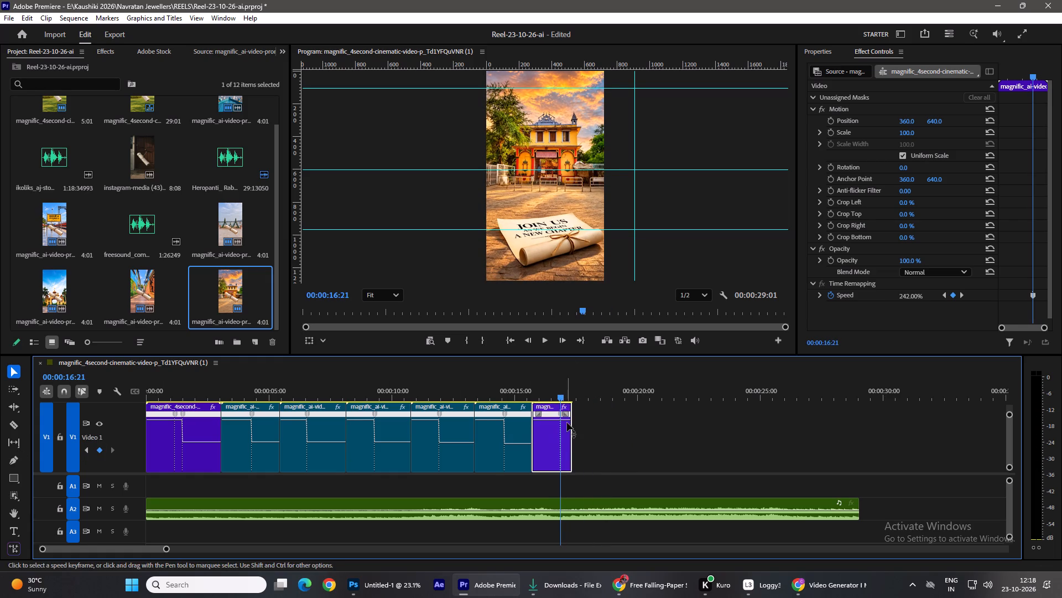
drag(566, 420, 575, 506)
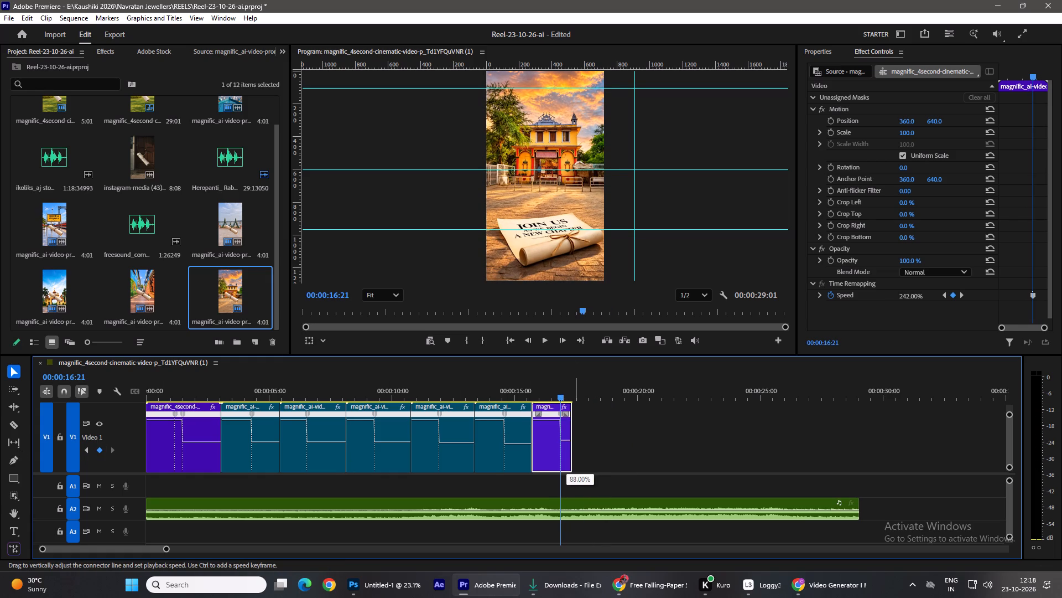
drag(575, 506, 576, 510)
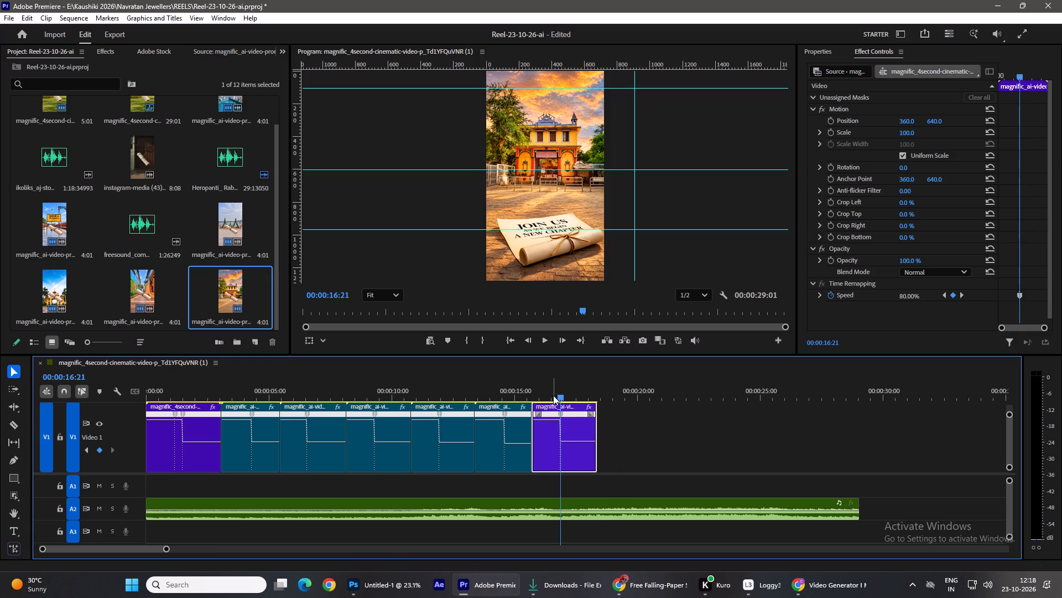
Save the reel project and play the ramped Join Us clip from its start at 00:00:15:17.
drag(555, 396, 533, 396)
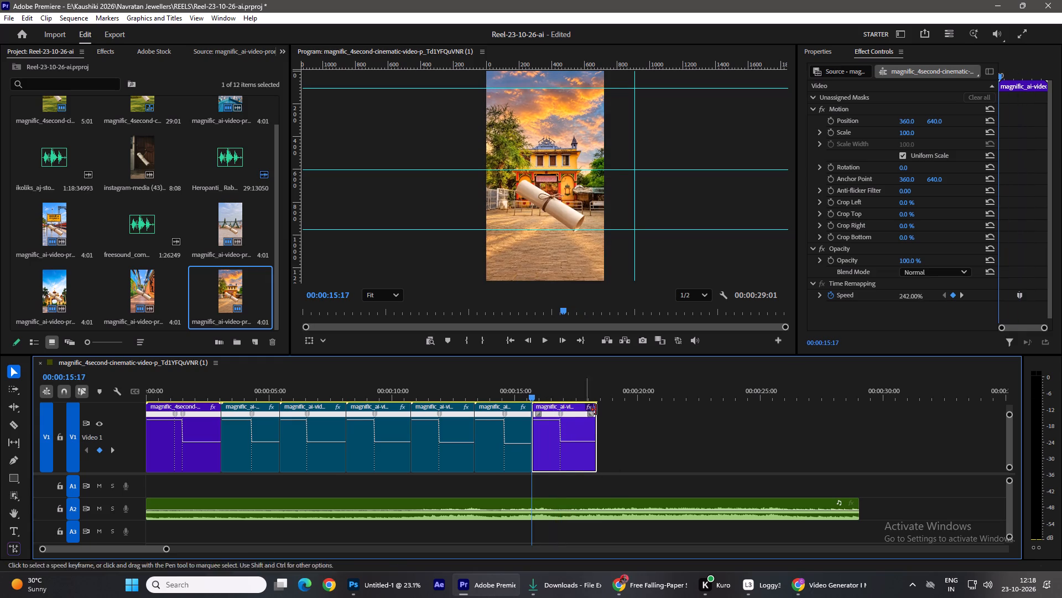
key(ctrl+s)
key(space)
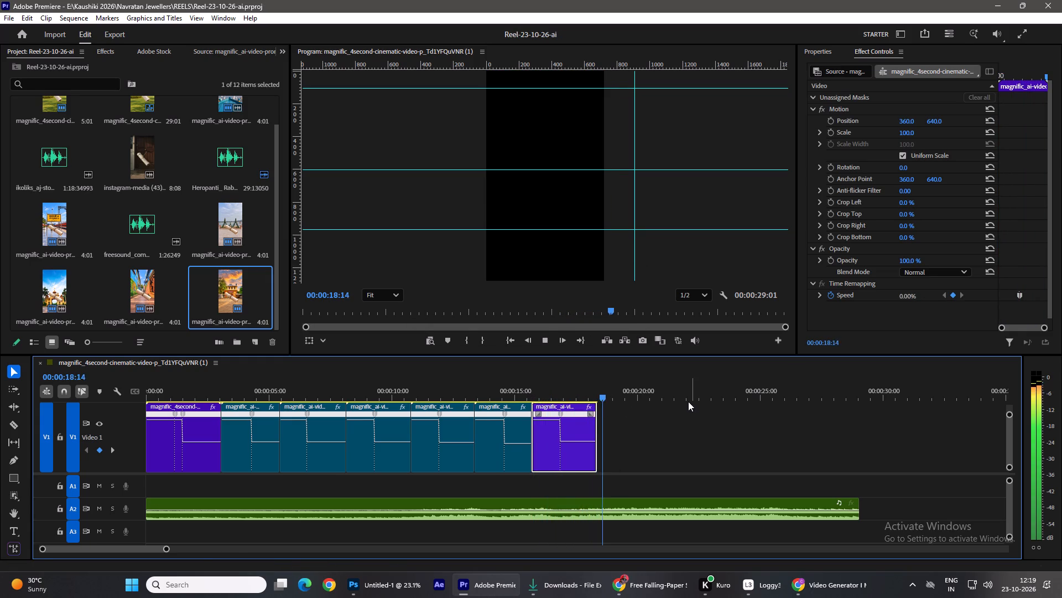
key(space)
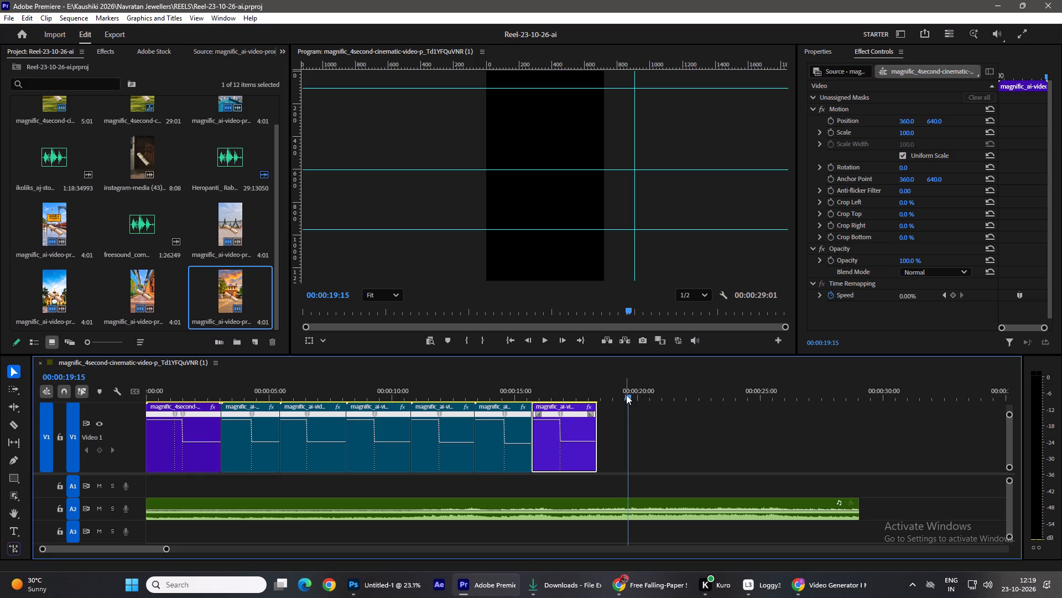
key(ctrl+s)
Play the reel from the beginning to review the opening clips, stopping at 00:00:04:00.
drag(169, 549, 258, 547)
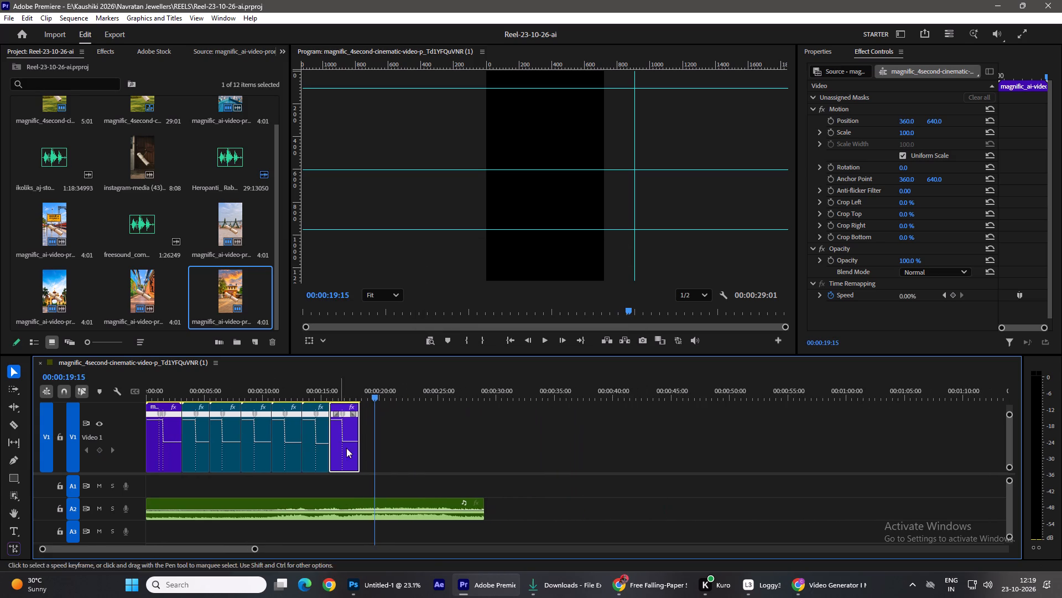
drag(378, 393, 63, 415)
key(space)
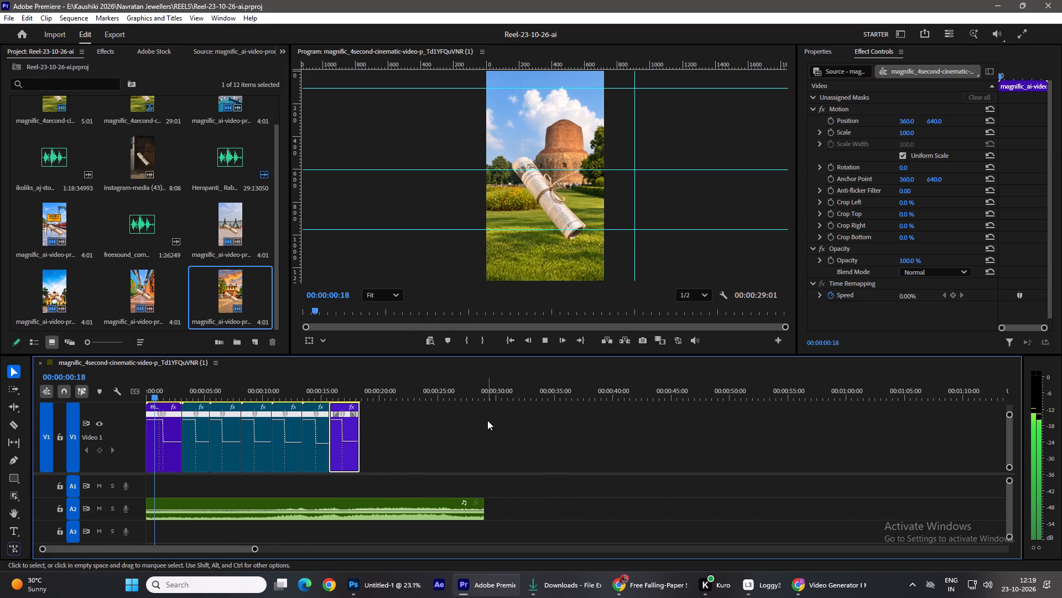
click(544, 345)
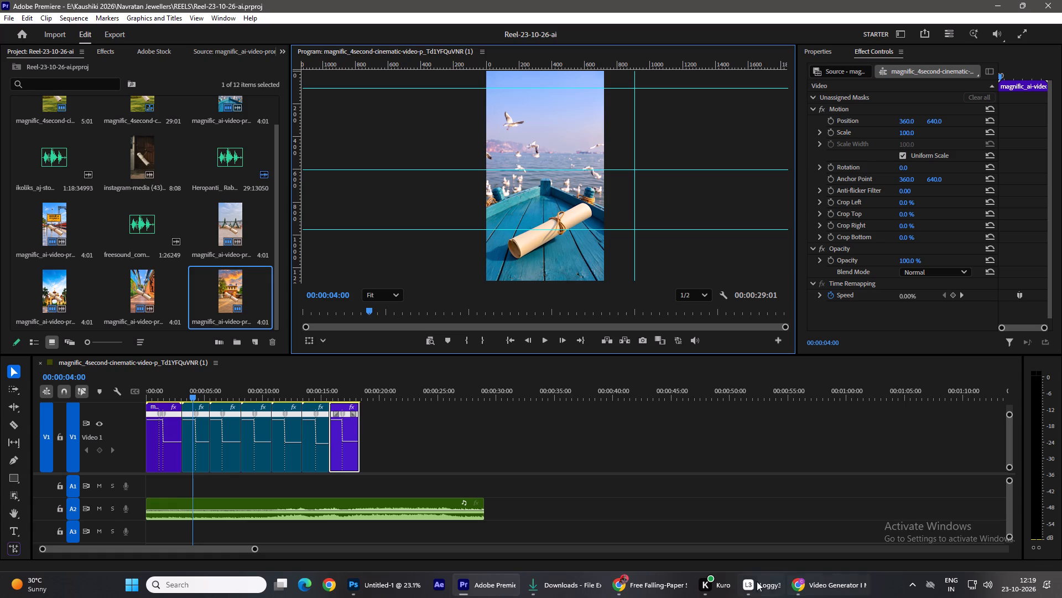
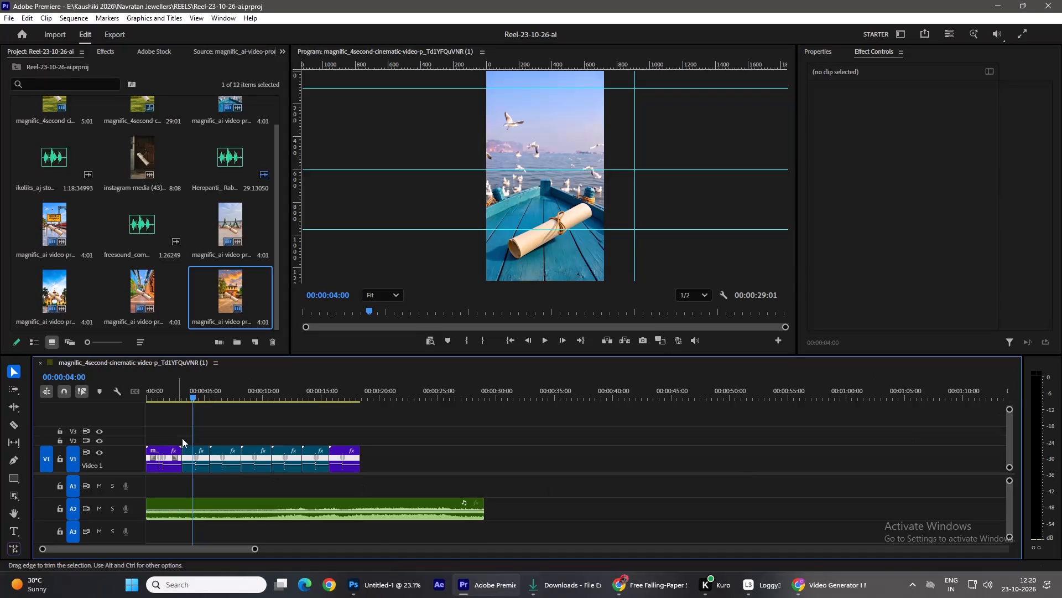
Play the reel from the beginning to review the opening clips, stopping at 00:00:04:18.
drag(197, 399, 70, 393)
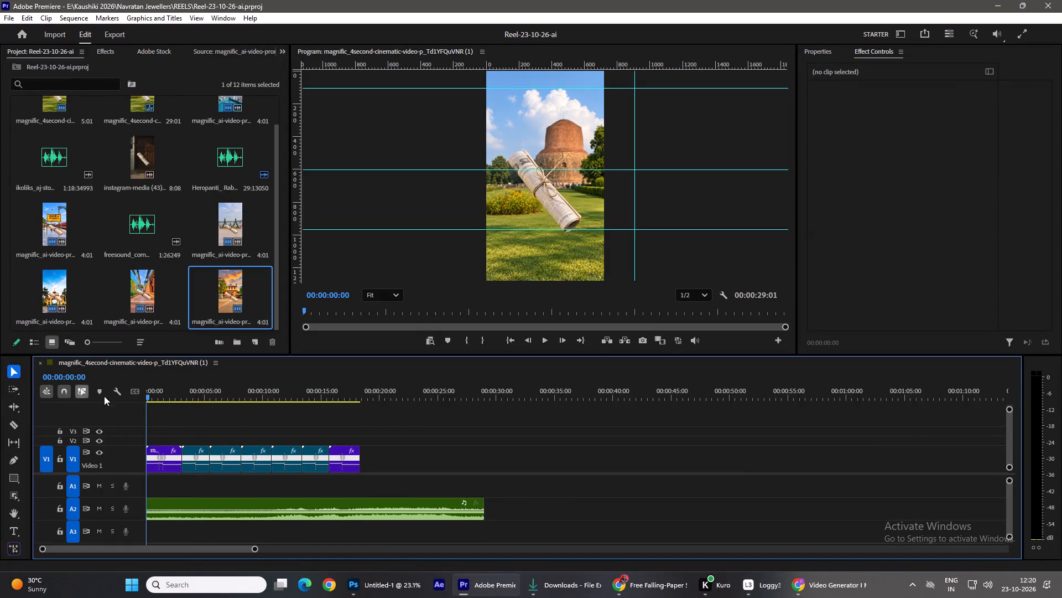
key(space)
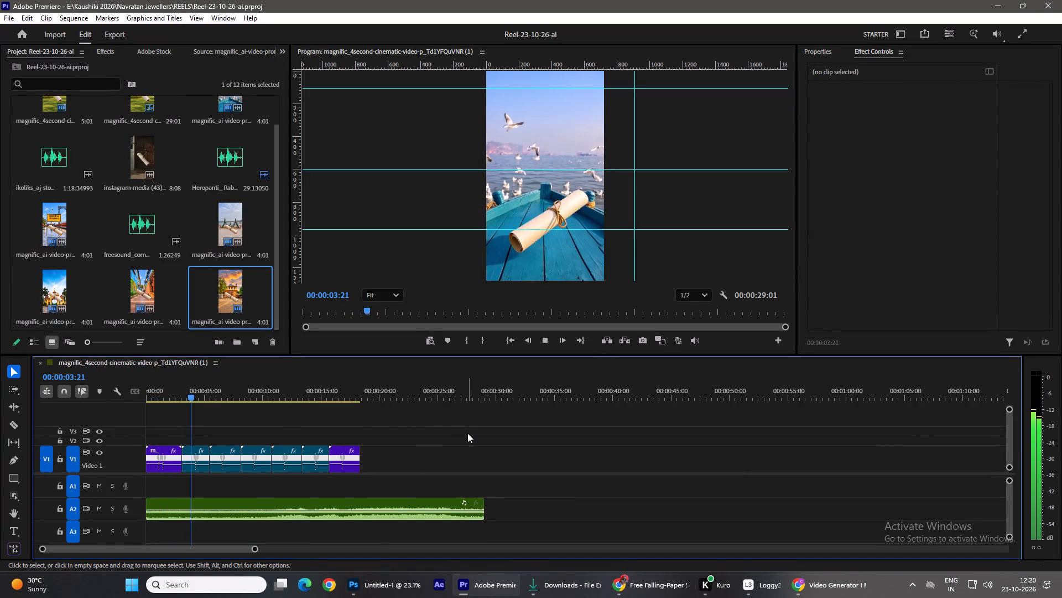
key(space)
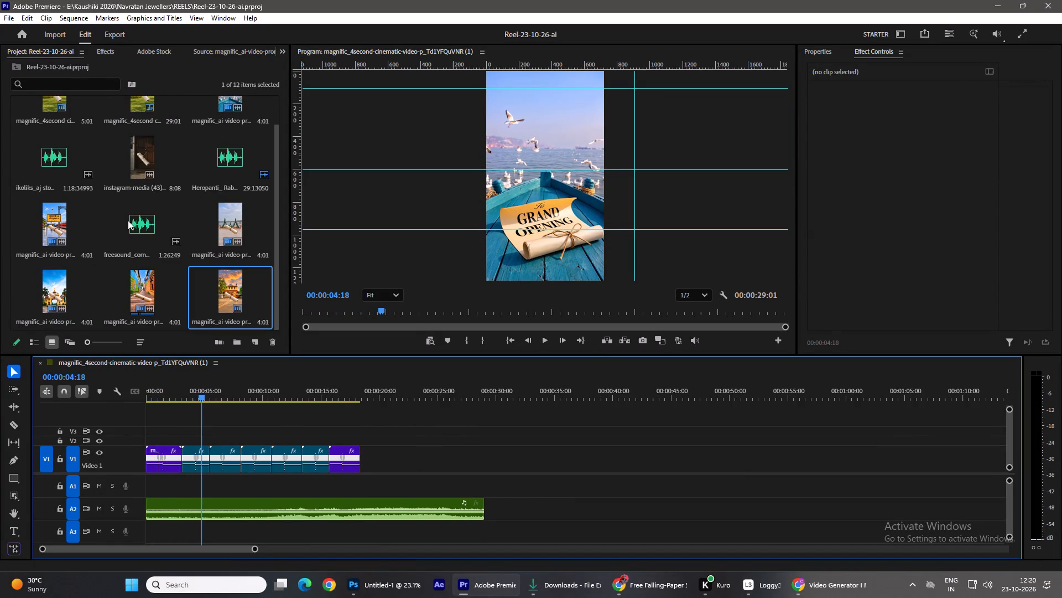
Preview the papers-falling sound, mark its out point at 00:00:01:11 and place it on A1 beneath the first clip.
double_click(149, 223)
drag(169, 311, 9, 326)
key(space)
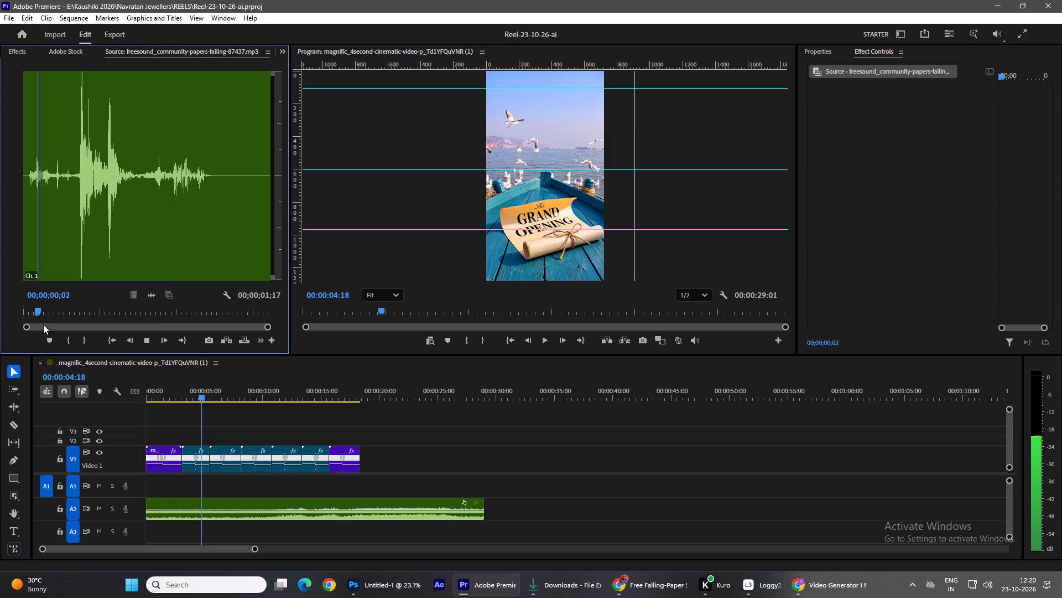
key(space)
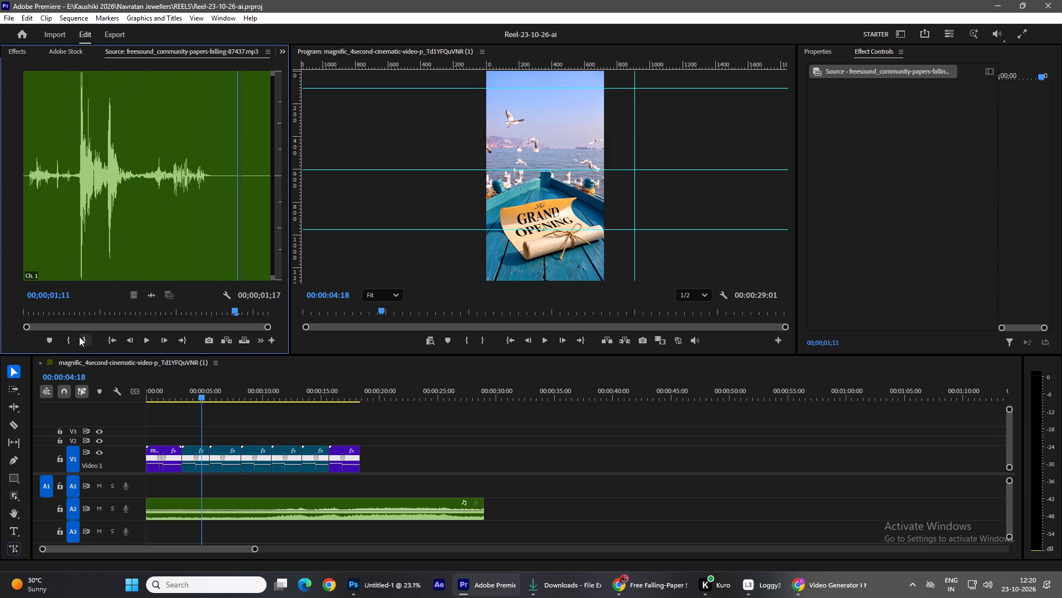
click(82, 338)
drag(149, 299, 162, 484)
Shift the paper sound earlier on A1 to start at about 00:00:01:04 beneath the You Are Invited clip, checking its timing by playback.
drag(255, 550, 84, 549)
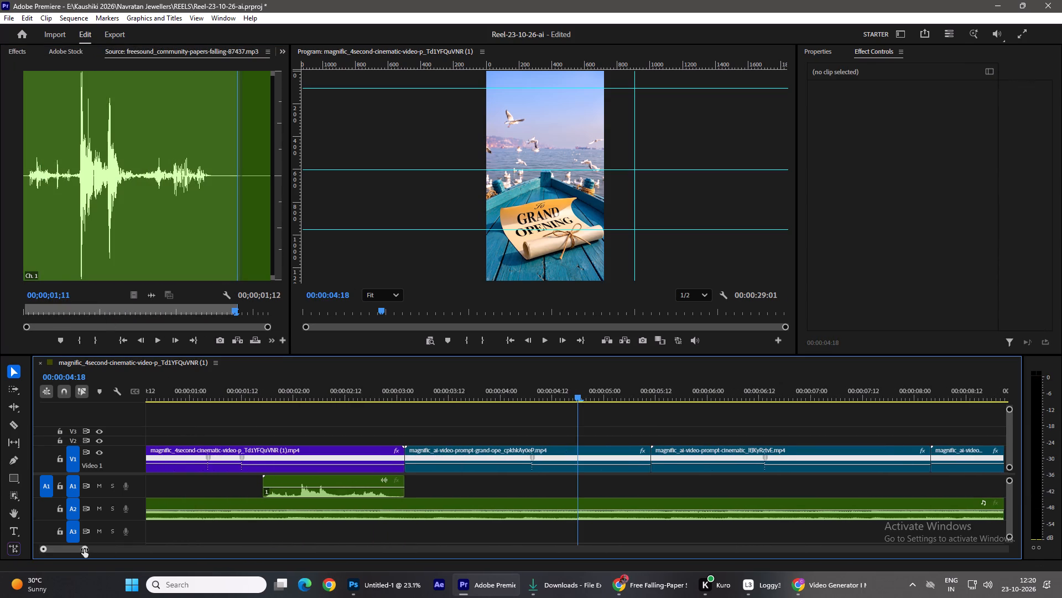
drag(84, 549, 85, 548)
drag(319, 484, 304, 485)
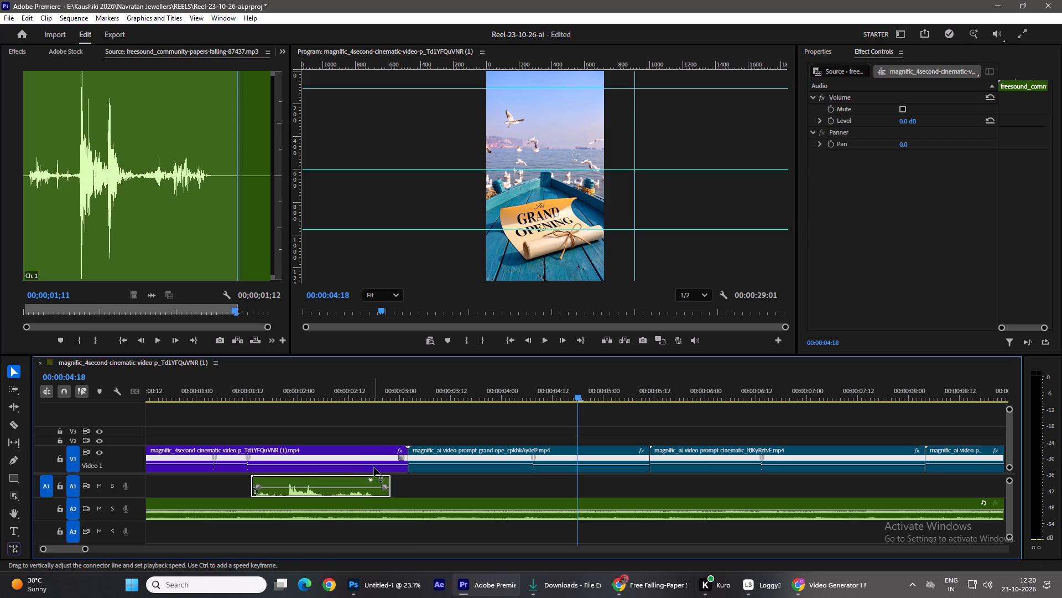
drag(580, 387, 214, 406)
key(space)
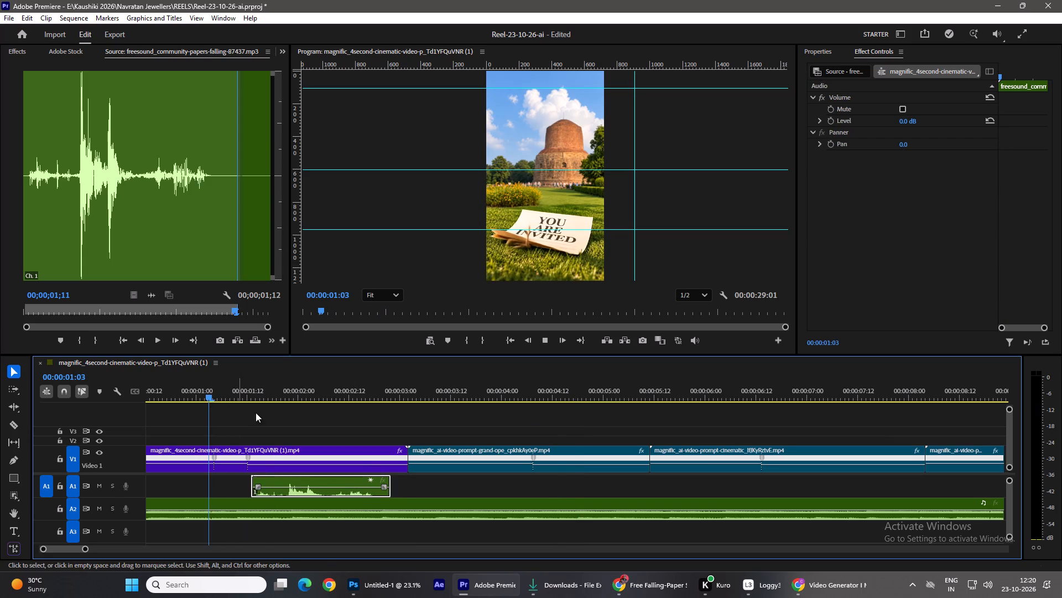
key(space)
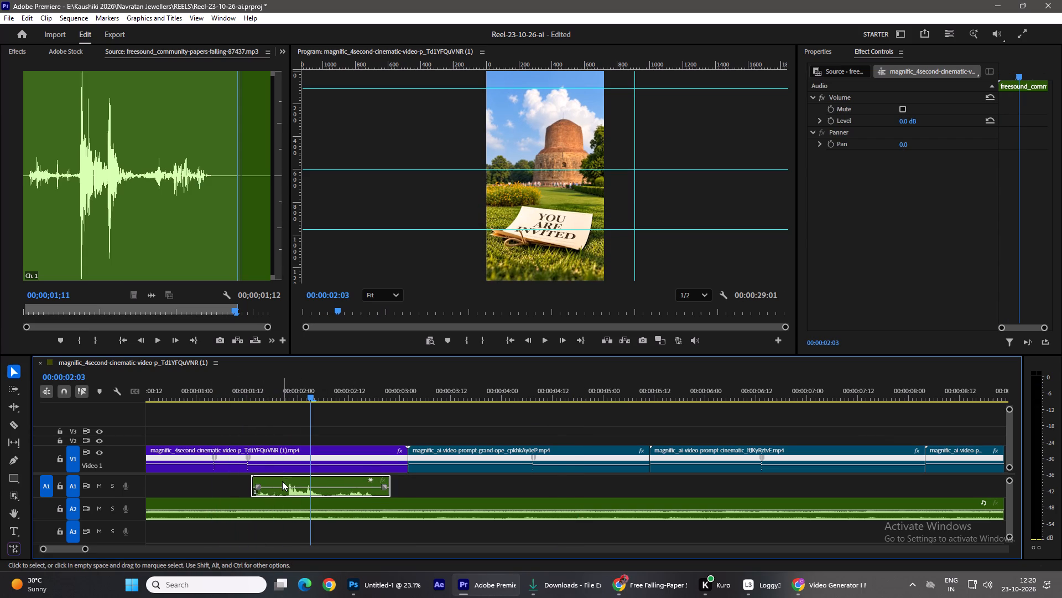
drag(280, 482, 241, 486)
drag(316, 390, 215, 404)
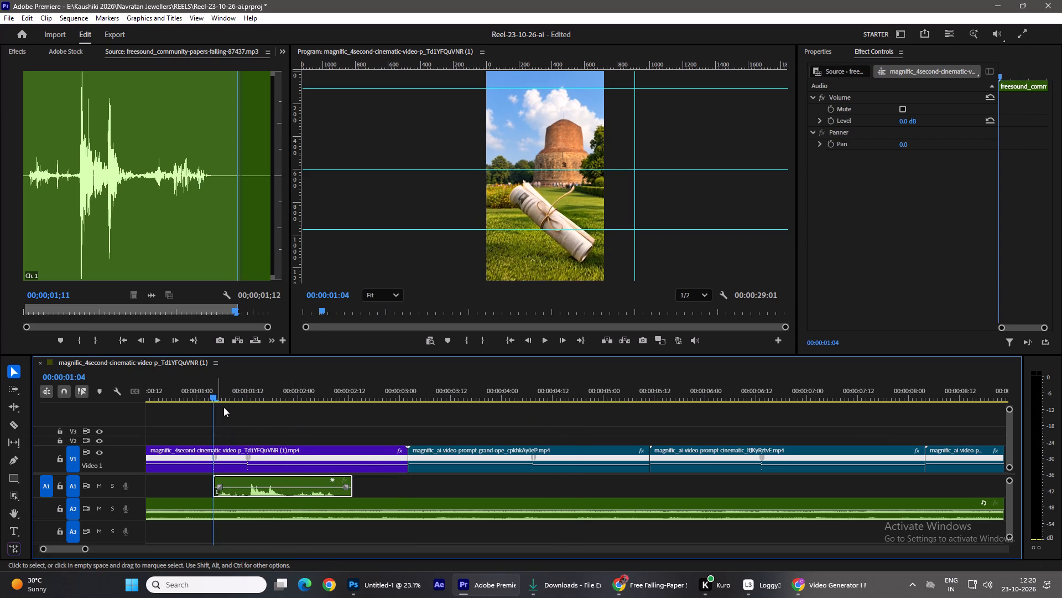
key(space)
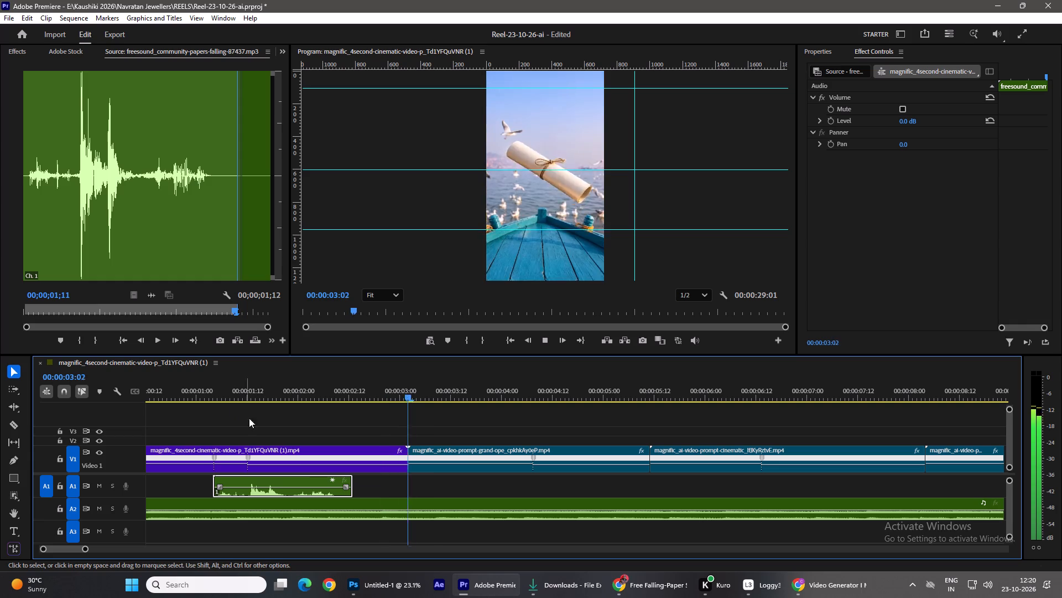
key(space)
Duplicate the paper sound beneath the Grand Opening boat clip, starting at about 00:00:03:22, and play that section.
alt+drag(293, 481, 424, 486)
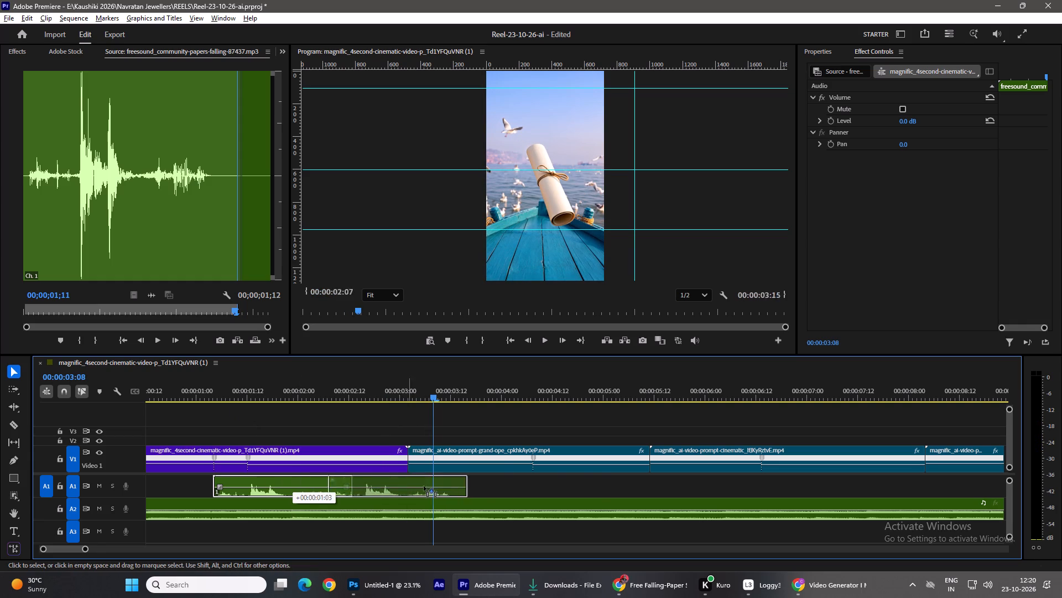
alt+drag(424, 486, 542, 487)
drag(443, 392, 505, 408)
drag(529, 477, 559, 481)
key(space)
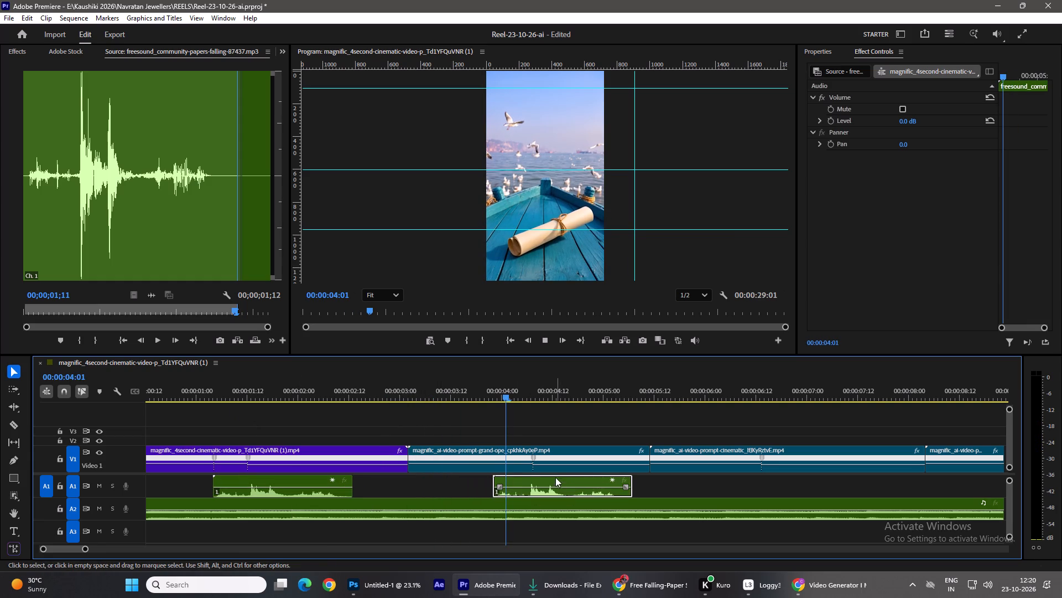
key(space)
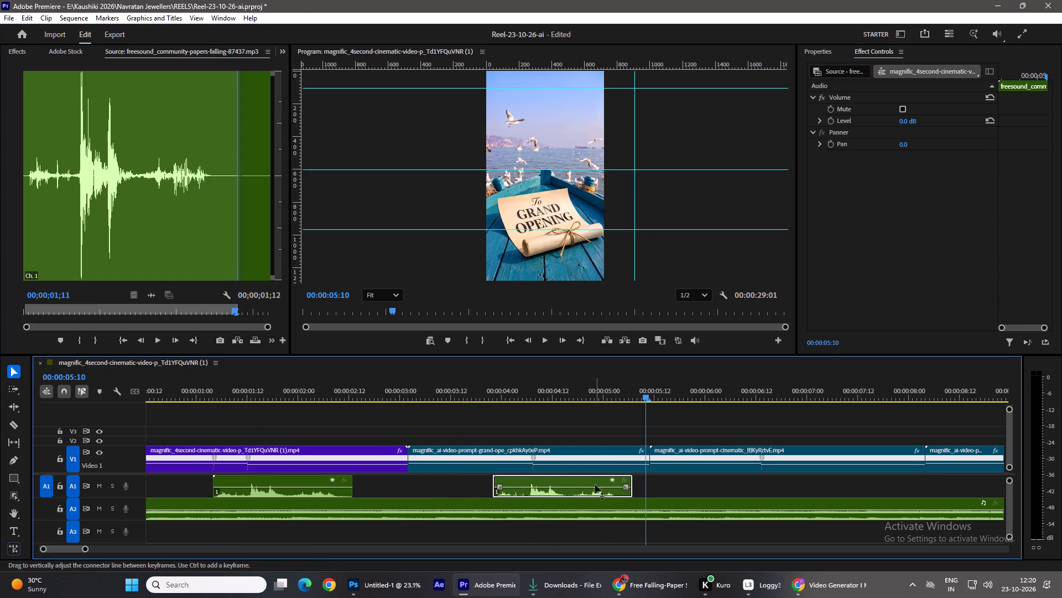
Duplicate the paper sound beneath the Varanasi station clip, starting at about 00:00:06:05, and play that section.
alt+drag(595, 479, 808, 484)
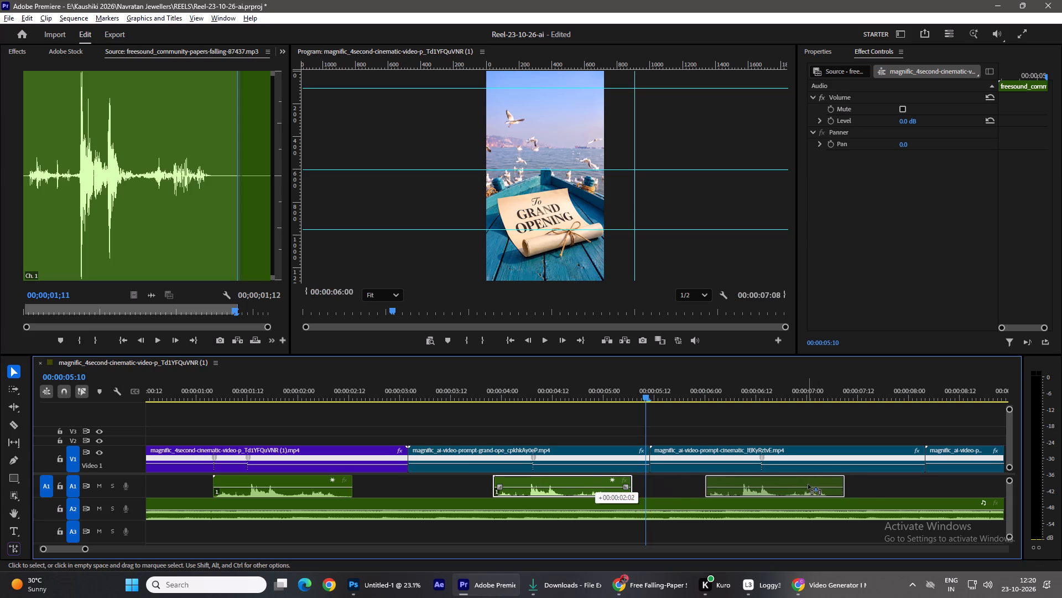
alt+drag(808, 484, 830, 483)
key(space)
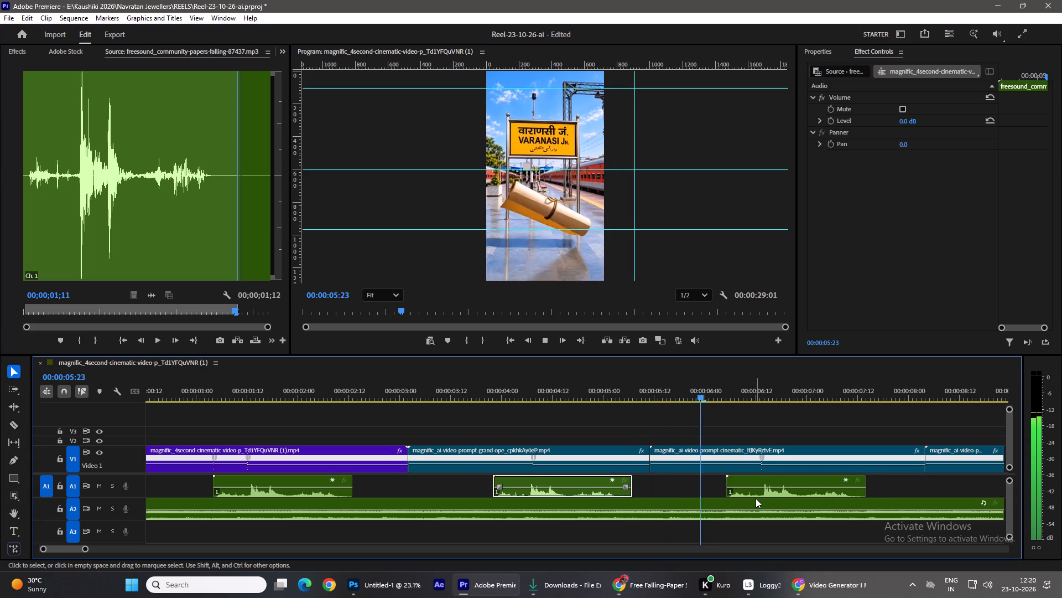
key(space)
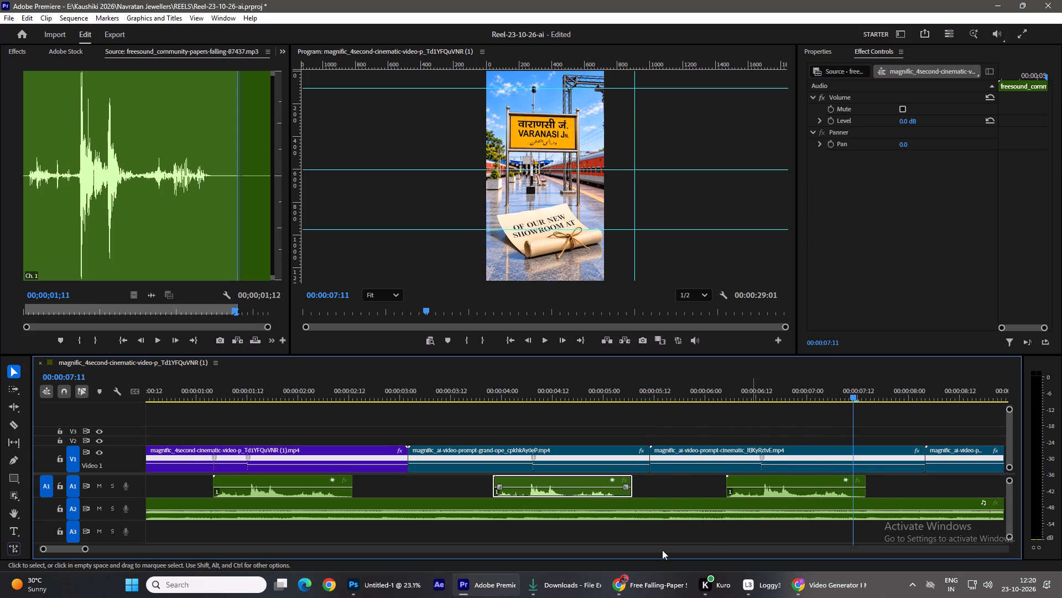
Duplicate the paper sound beneath the Bhojubeer, Varanasi clip, starting at about 00:00:08:20, and play that section.
drag(86, 548, 112, 554)
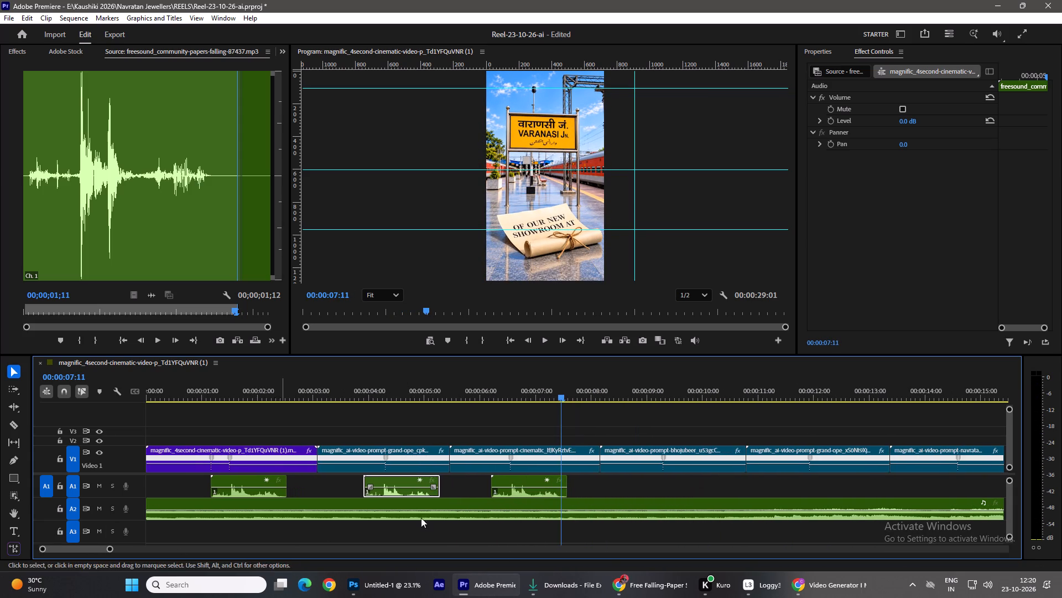
click(524, 480)
alt+drag(530, 478, 691, 486)
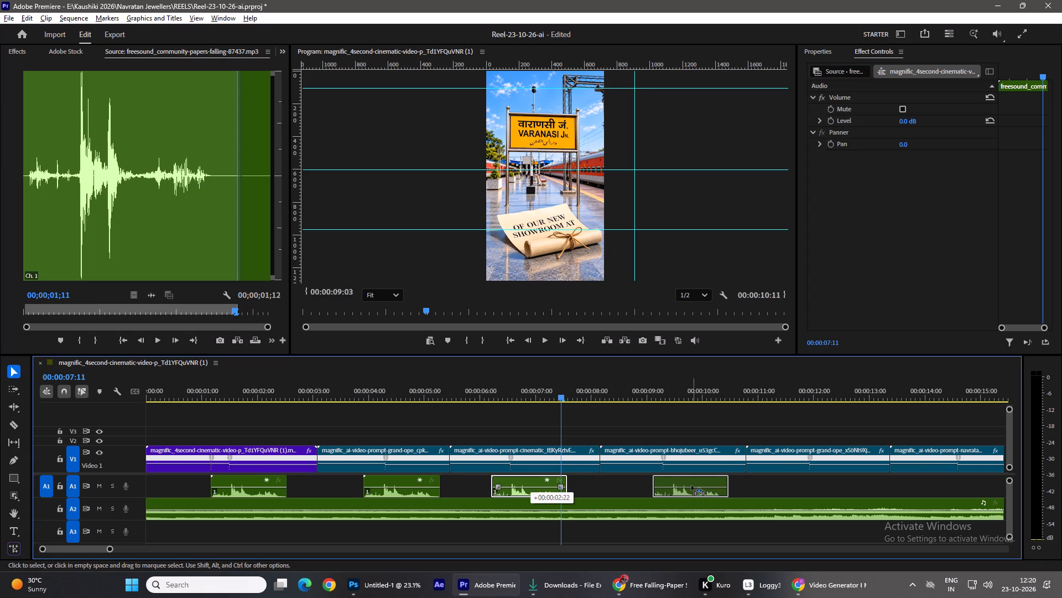
alt+drag(691, 486, 678, 486)
key(space)
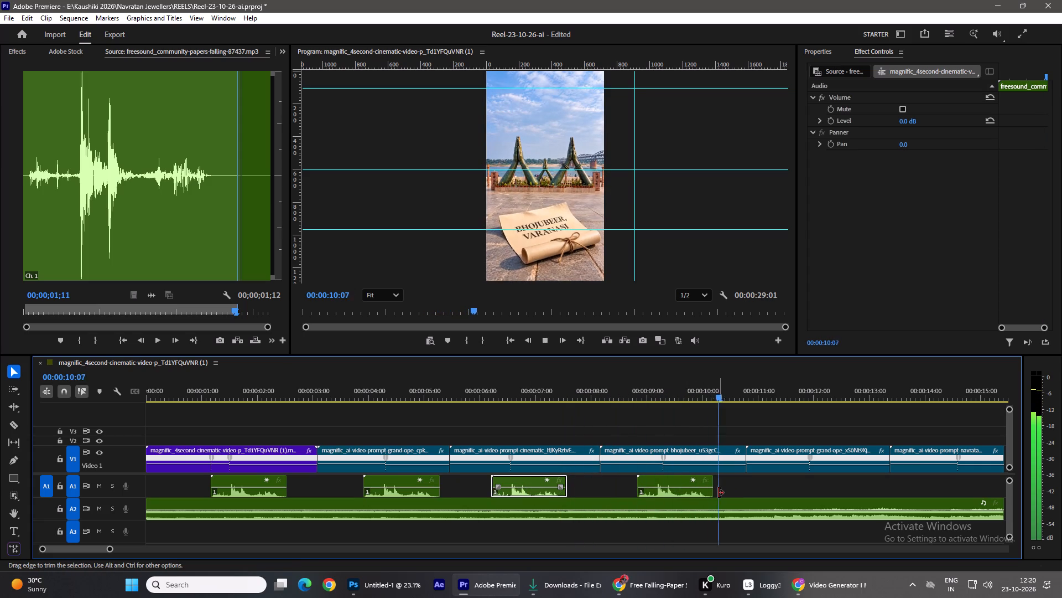
key(space)
key(space)
key(space)
Duplicate the paper sound beneath the 31st October 2026 gate clip, starting at about 00:00:11:11, and play that section.
click(678, 476)
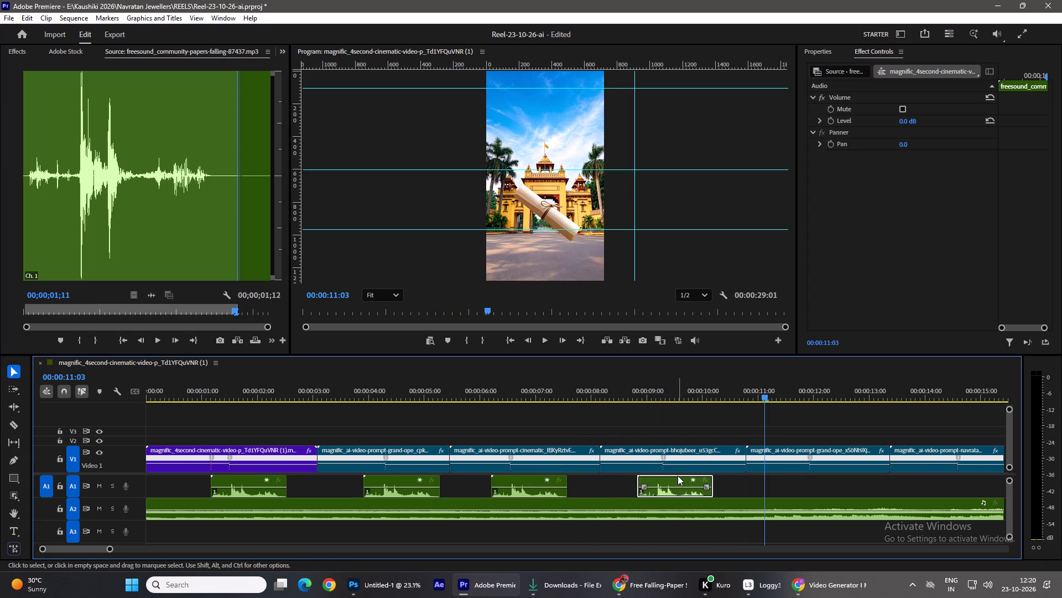
alt+drag(675, 478, 820, 488)
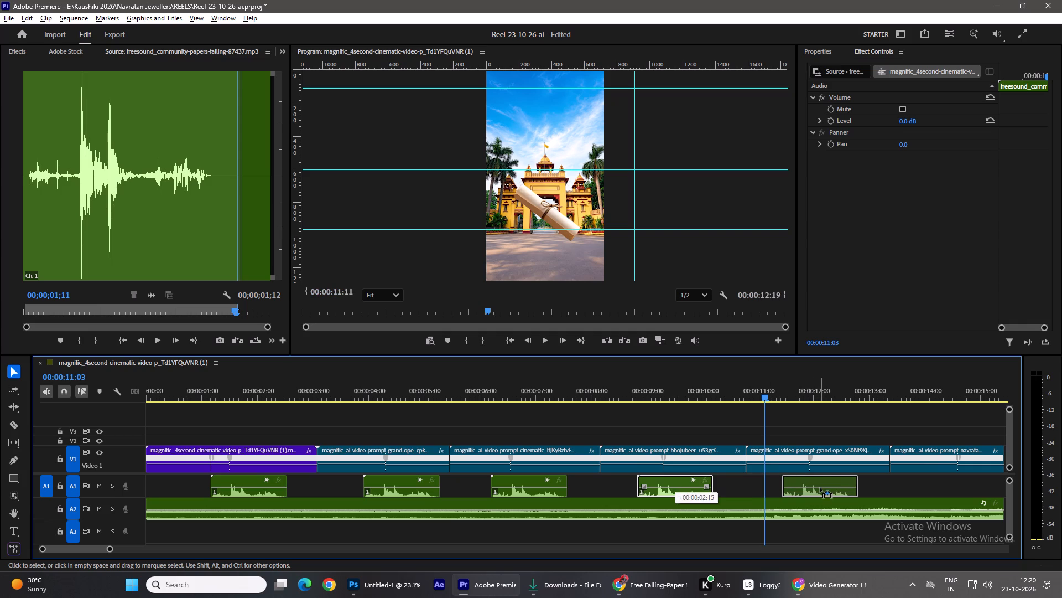
alt+drag(820, 488, 821, 489)
key(space)
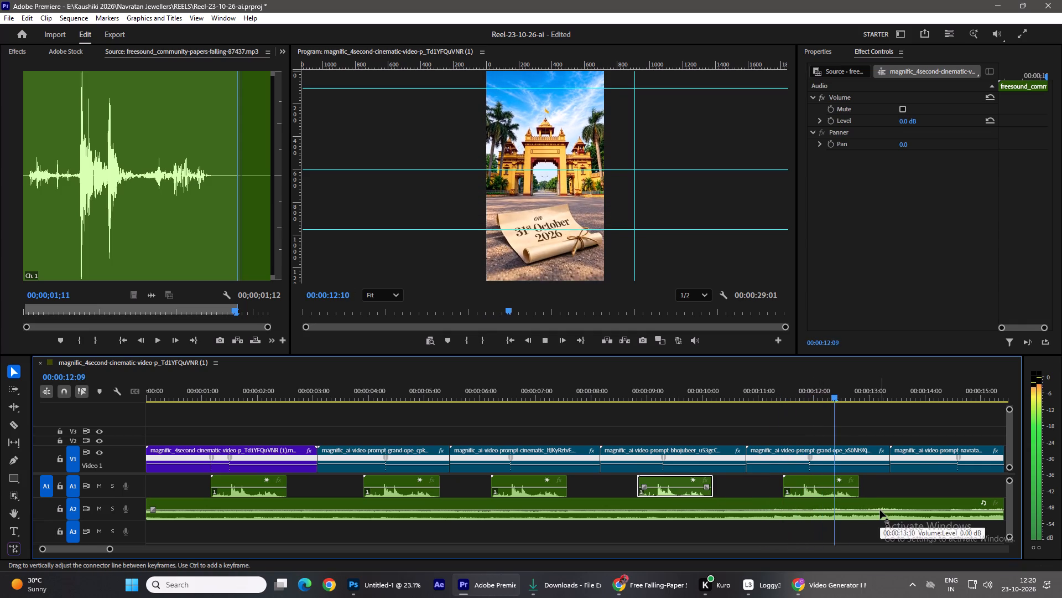
key(space)
key(space)
key(space)
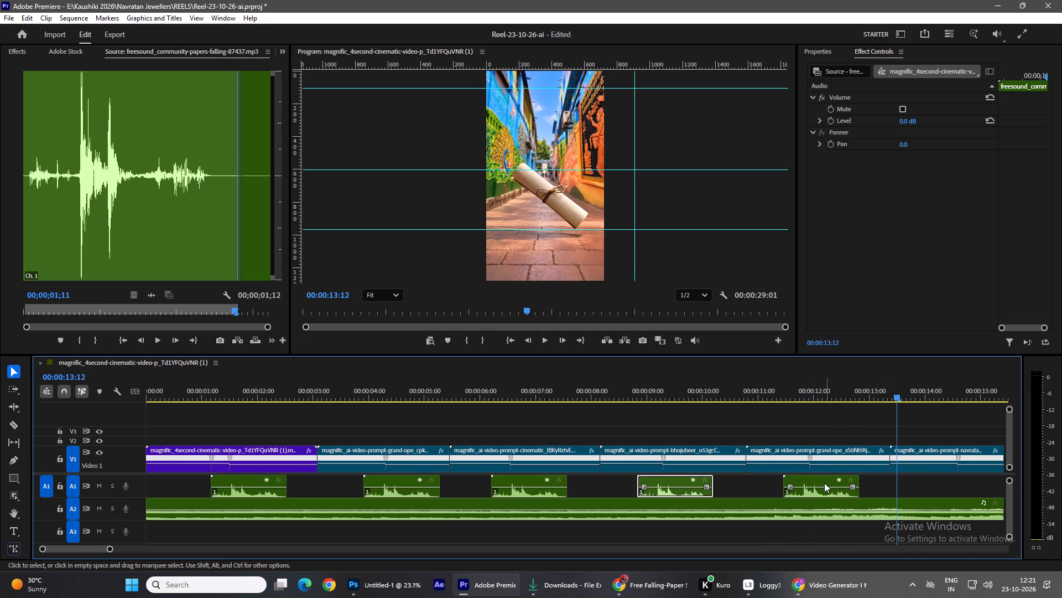
Duplicate the paper sound beneath the Navratan Jewellers street clip, starting at about 00:00:14:02, and play that section.
click(824, 482)
alt+drag(822, 479, 968, 492)
key(space)
key(space)
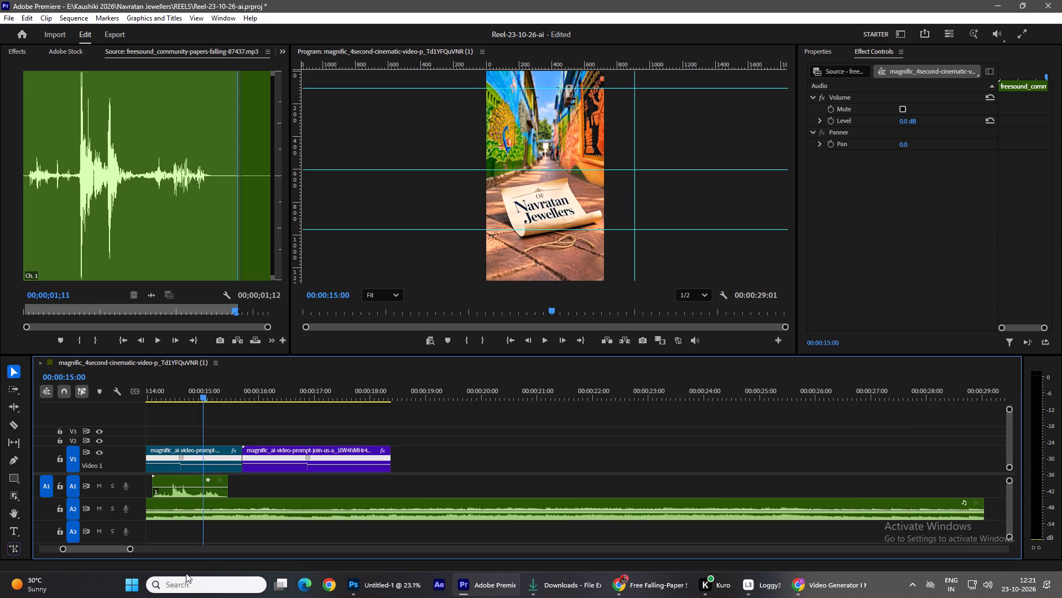
Duplicate the paper sound beneath the Join Us temple clip, starting at about 00:00:16:10, play that section and save the project.
click(200, 474)
click(192, 480)
alt+drag(191, 481, 275, 487)
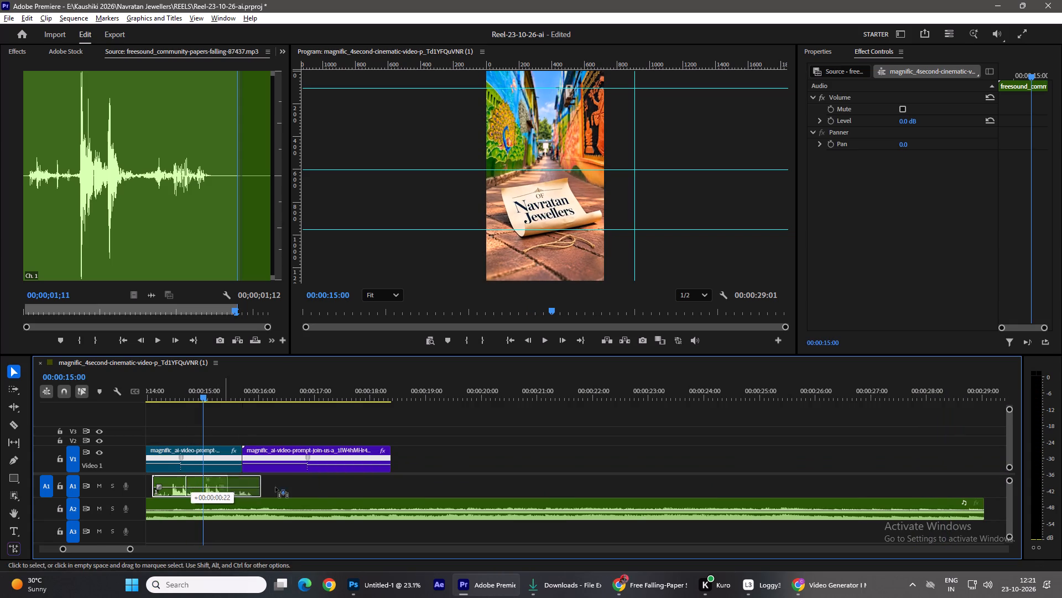
alt+drag(275, 487, 320, 493)
key(space)
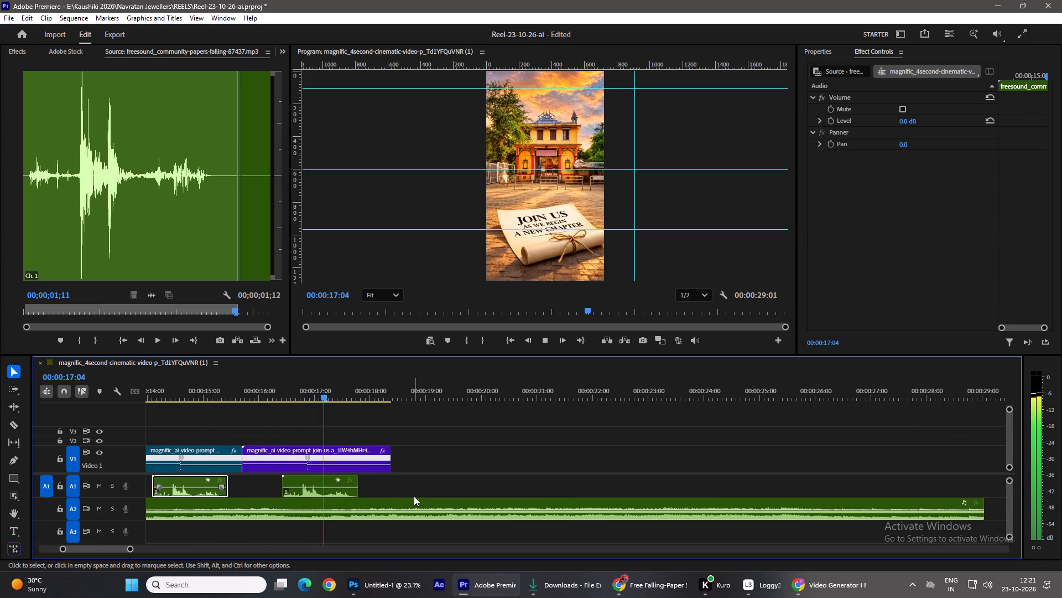
key(space)
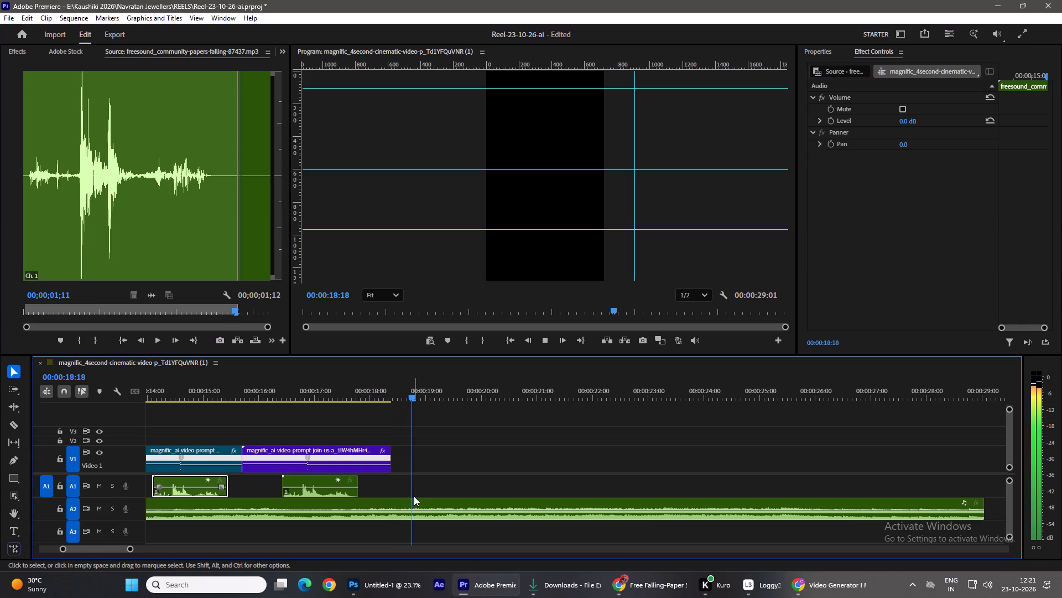
key(ctrl+s)
Play the reel from the beginning to 00:00:04:06 to review the paper sounds, and return to the start.
drag(129, 546, 305, 556)
drag(335, 394, 4, 400)
key(space)
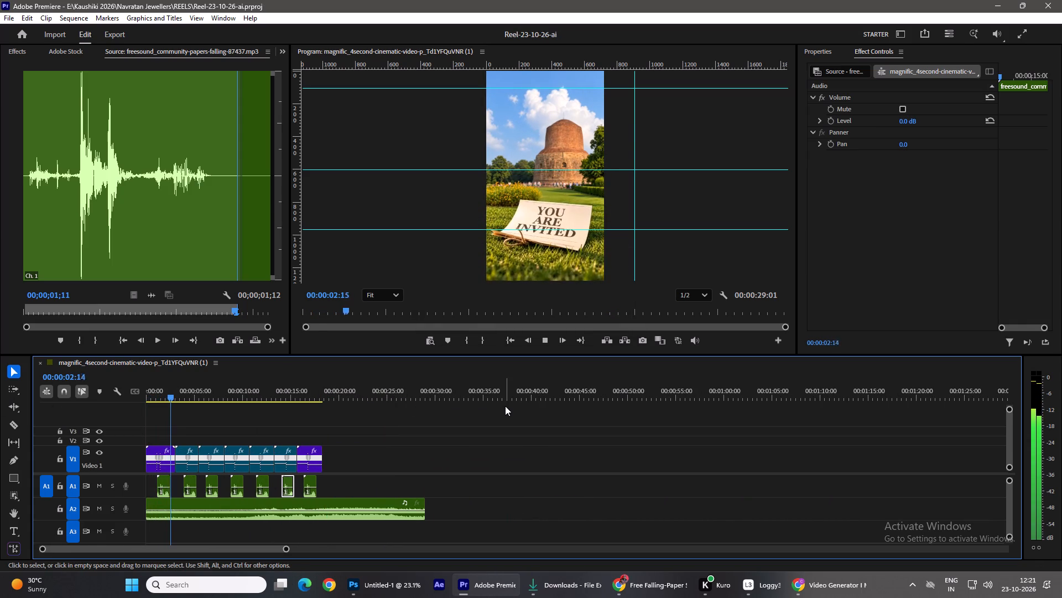
key(space)
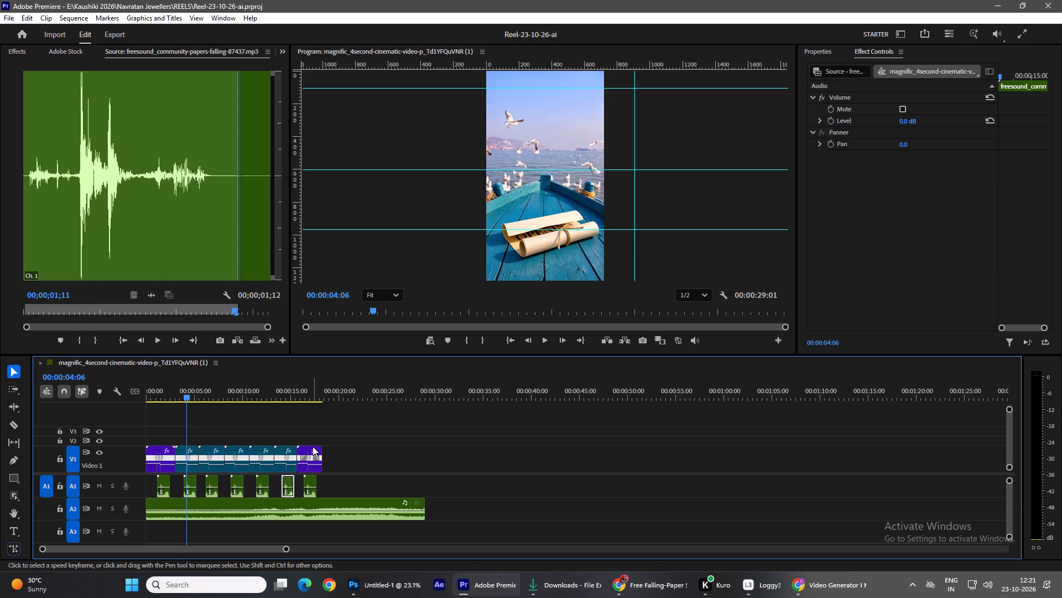
key(Escape)
drag(184, 400, 50, 406)
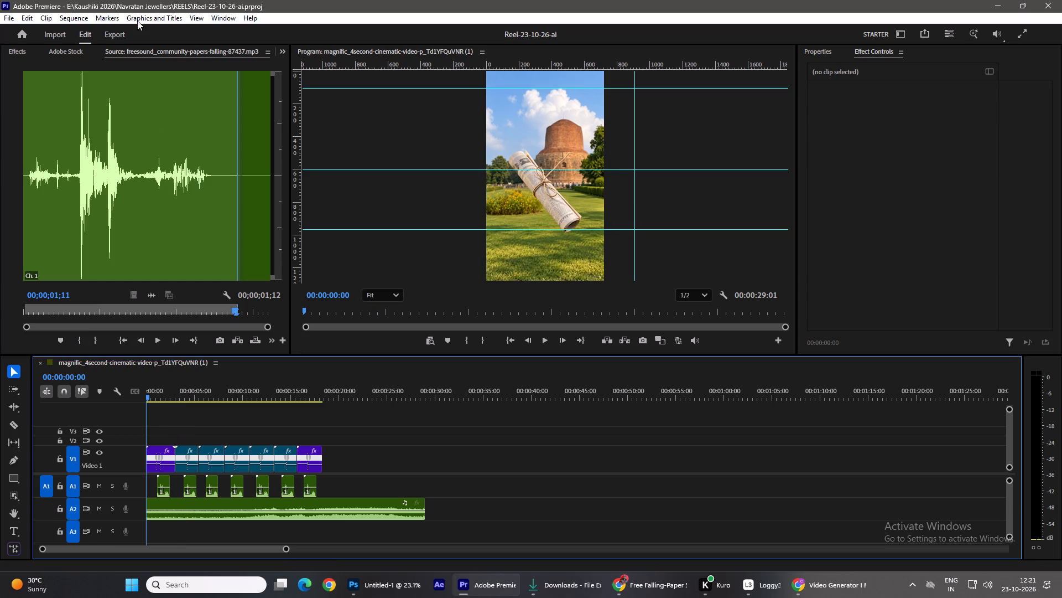
Import bhojubeer.mp4 into the project from the Navratan Jewellers "Header, footer and CTA" folder.
click(281, 51)
click(304, 66)
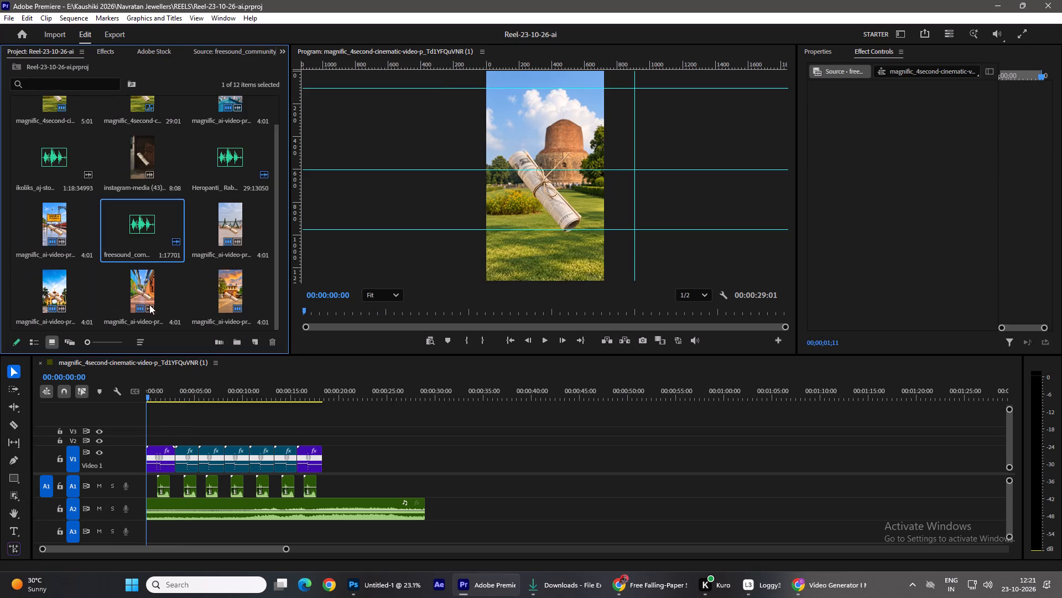
key(ctrl+i)
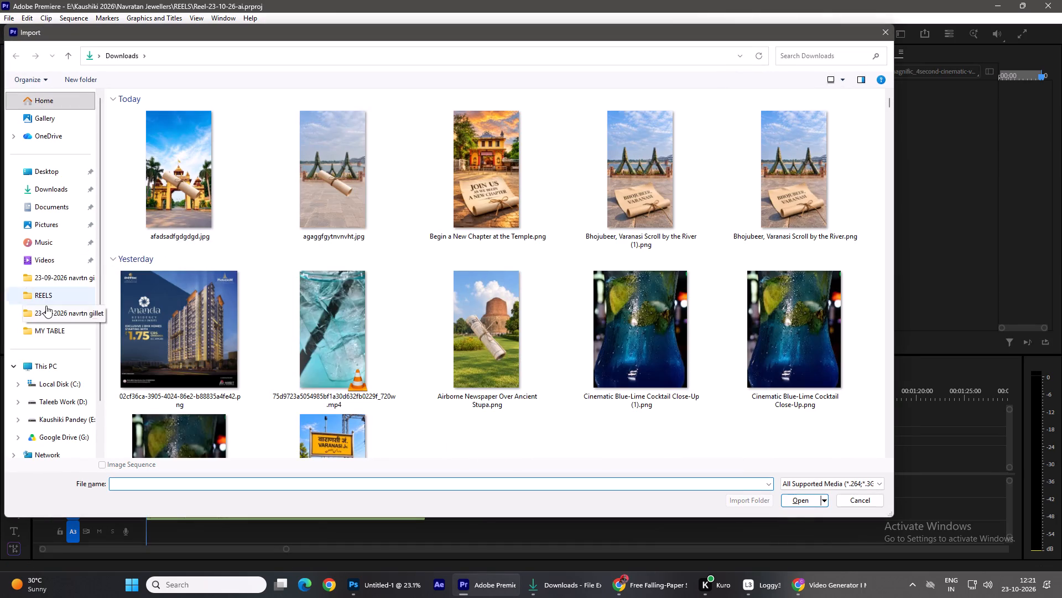
click(41, 294)
click(295, 50)
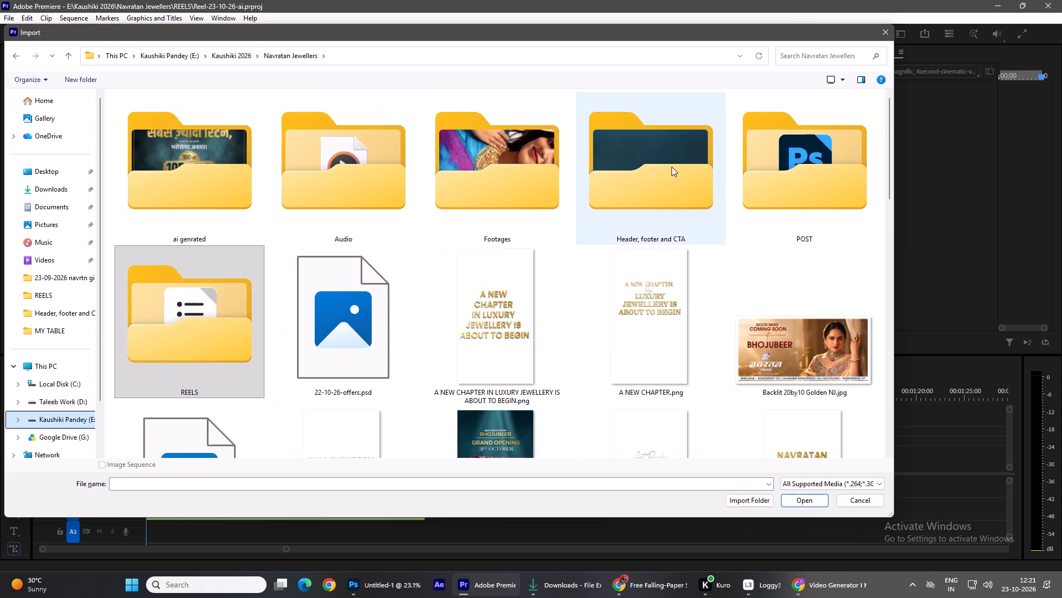
double_click(671, 167)
double_click(306, 212)
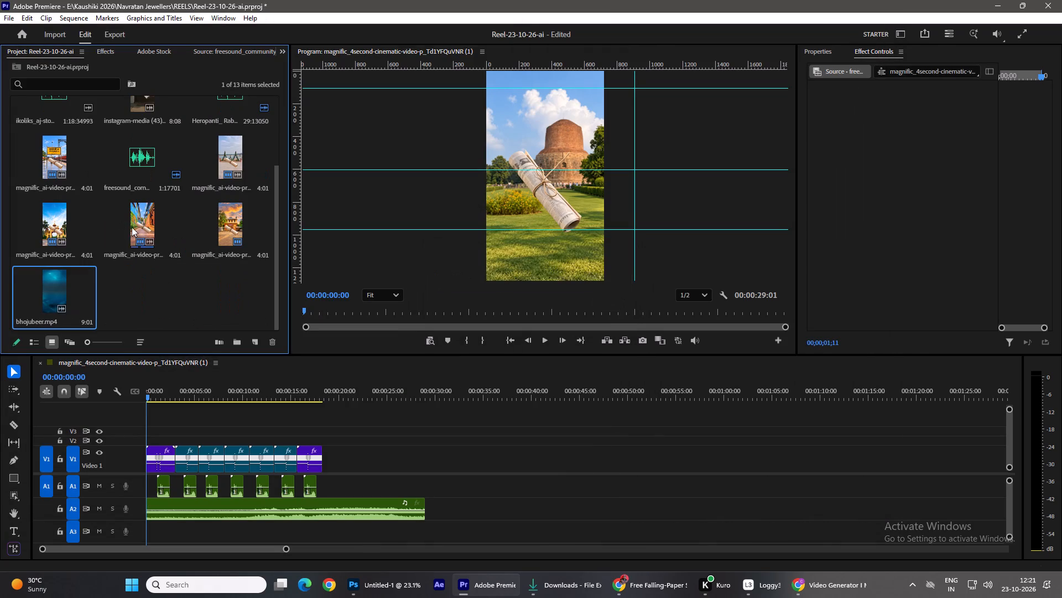
Mark bhojubeer.mp4's In point at 00:00:05:20 and place its video on V1 at about 00:00:17:20, against the Join Us temple clip.
double_click(55, 288)
drag(130, 320, 186, 321)
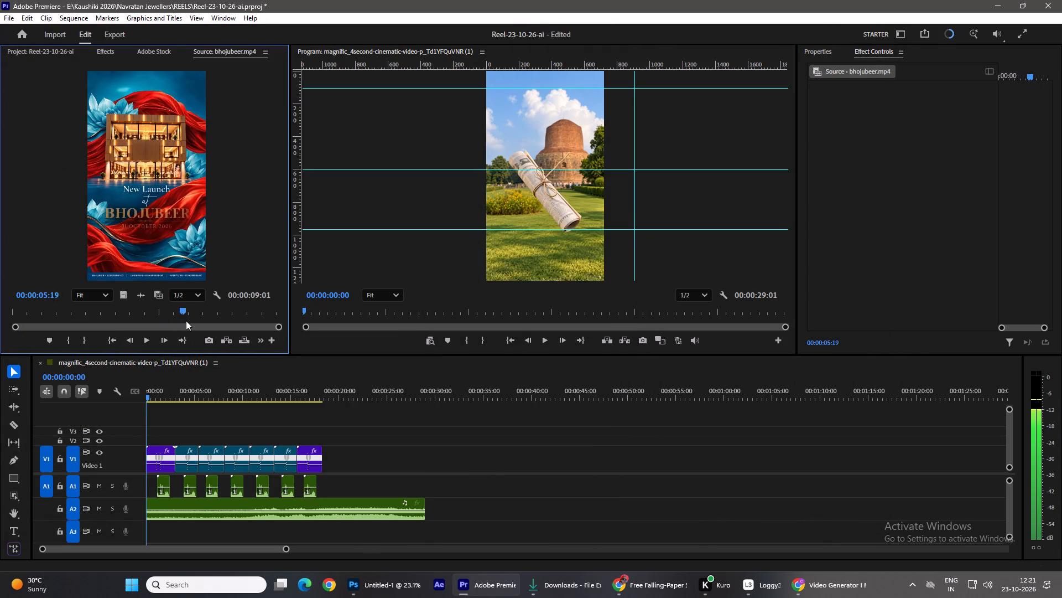
drag(186, 321, 206, 318)
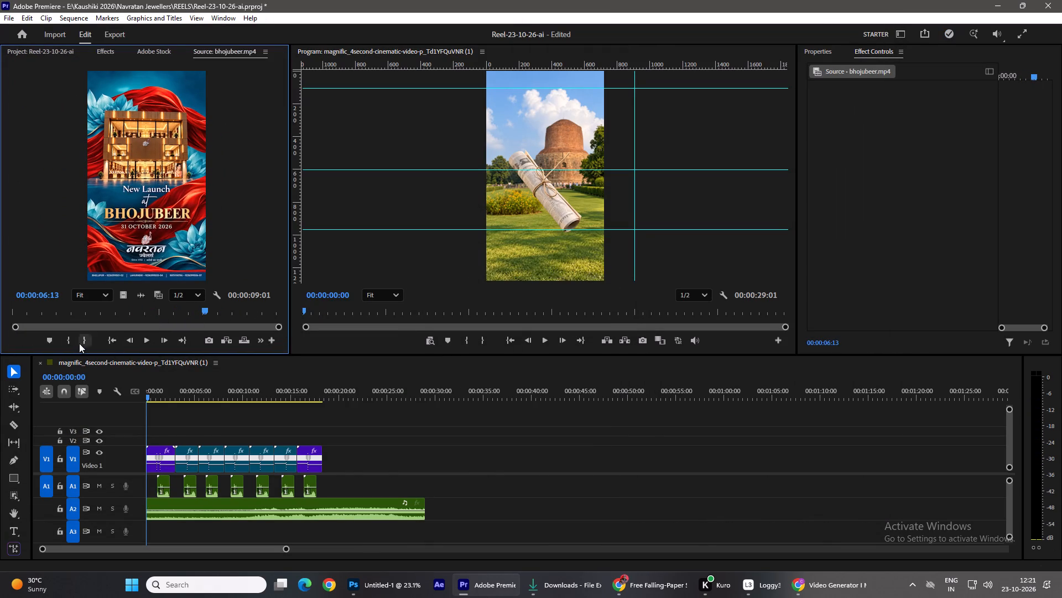
click(71, 343)
drag(213, 313, 185, 312)
click(61, 342)
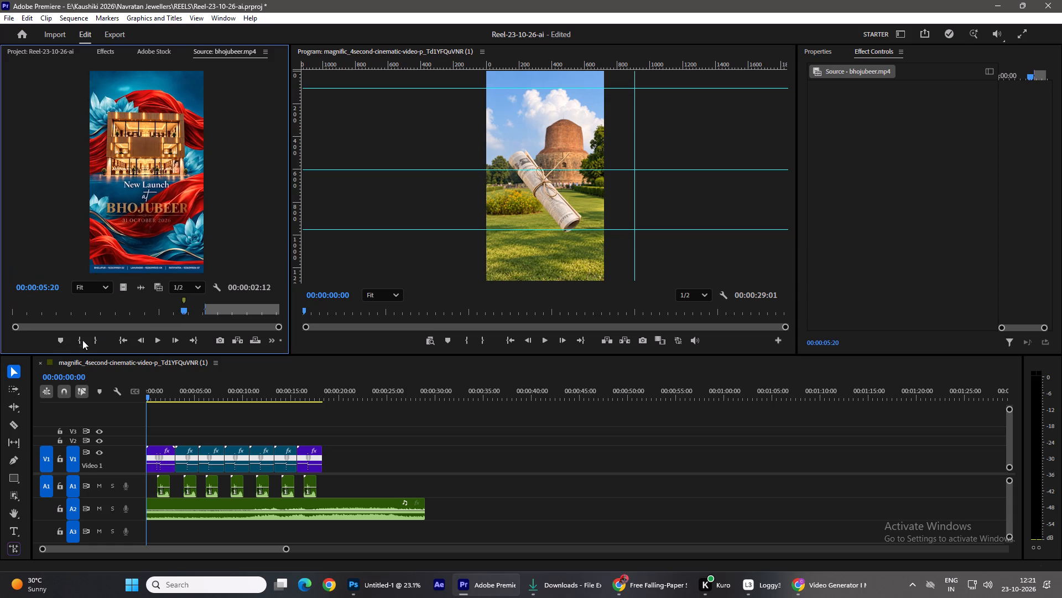
click(82, 340)
drag(124, 288, 319, 460)
click(332, 456)
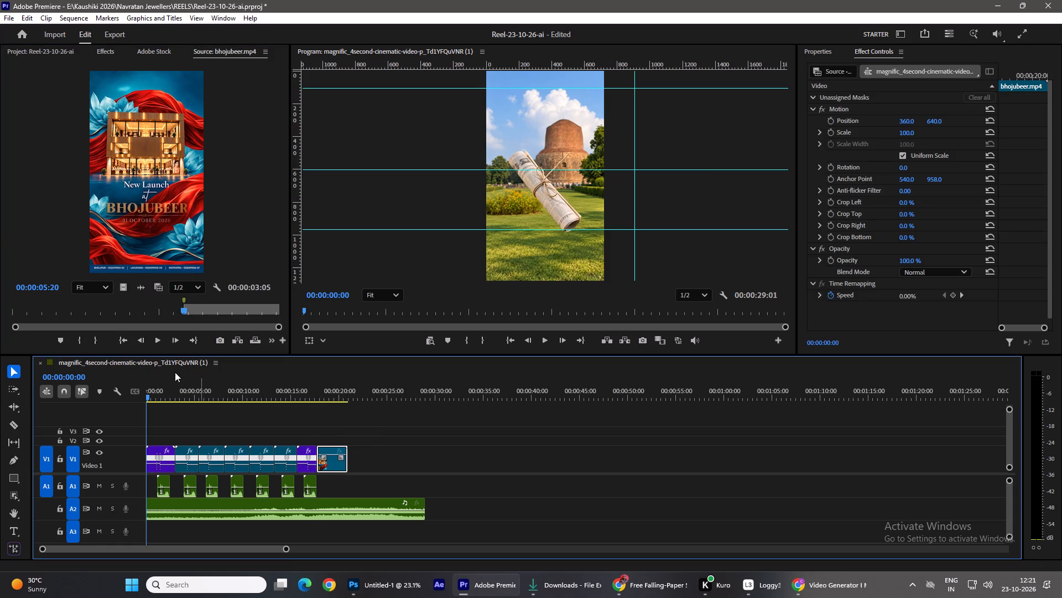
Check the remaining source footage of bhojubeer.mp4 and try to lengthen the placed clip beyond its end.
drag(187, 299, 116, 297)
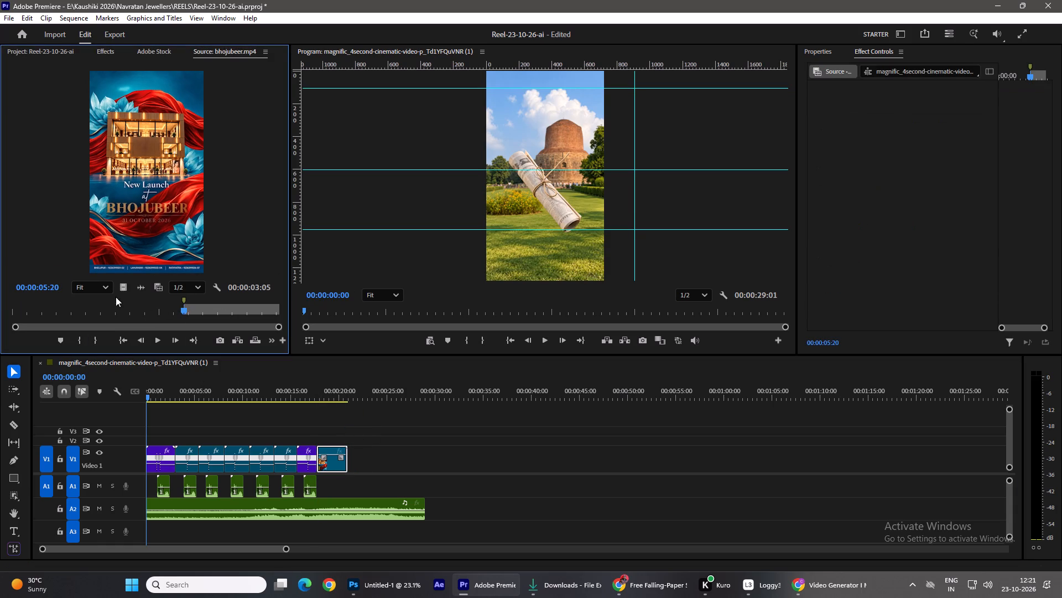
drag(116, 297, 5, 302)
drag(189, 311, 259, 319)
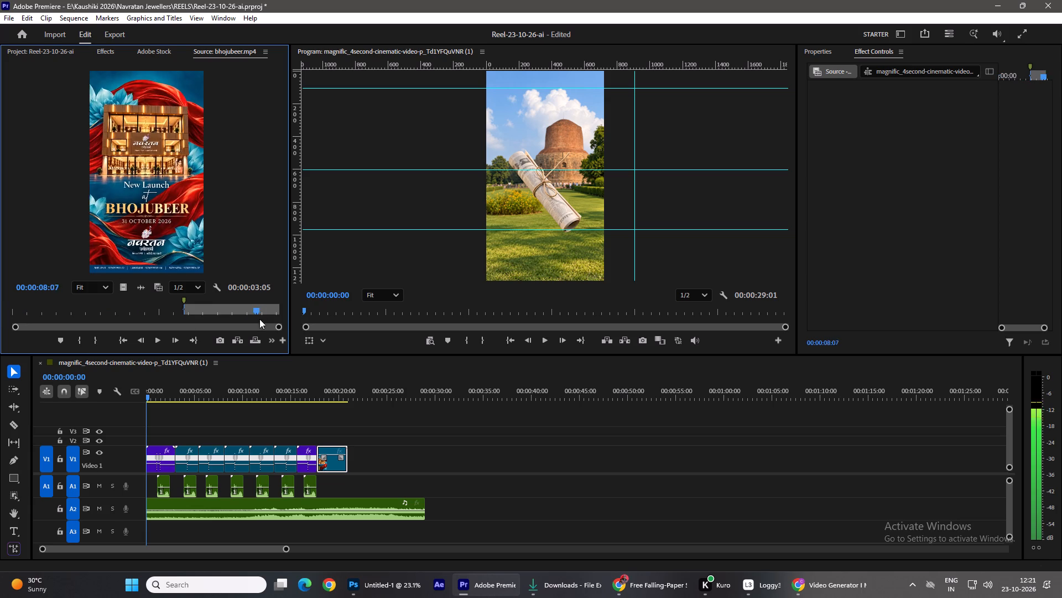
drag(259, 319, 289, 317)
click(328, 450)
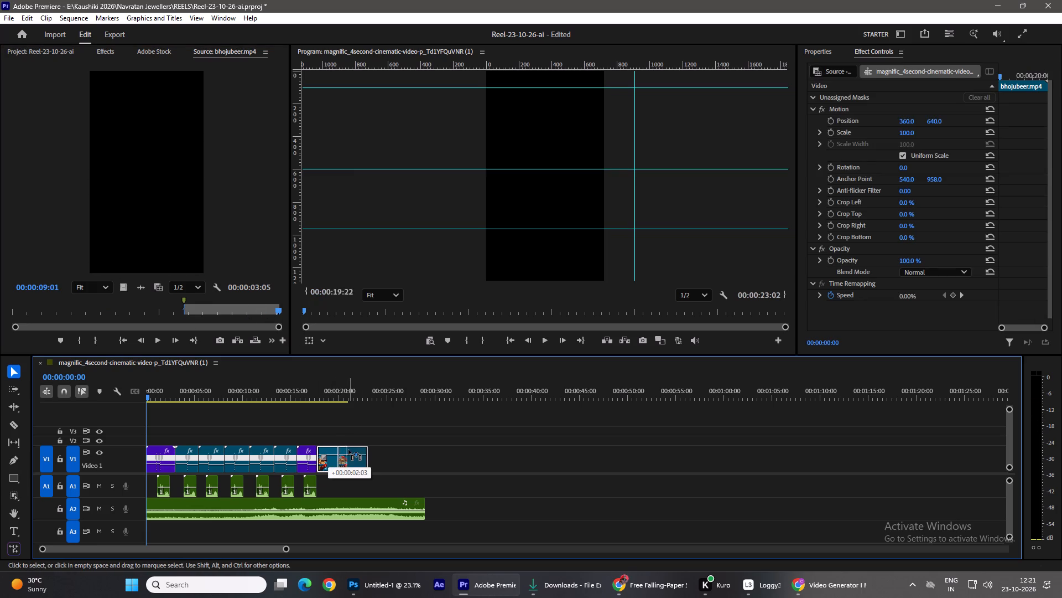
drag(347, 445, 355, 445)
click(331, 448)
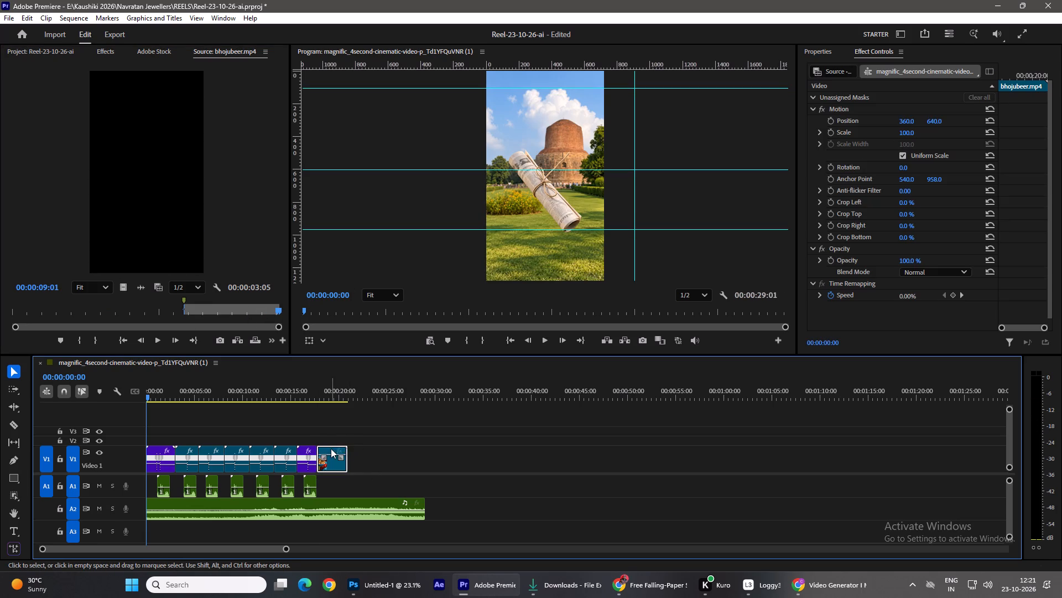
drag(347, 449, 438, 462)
Trim the end of the Rabba song to the end of the Bhojubeer clip at 00:00:21:00.
drag(424, 500, 368, 497)
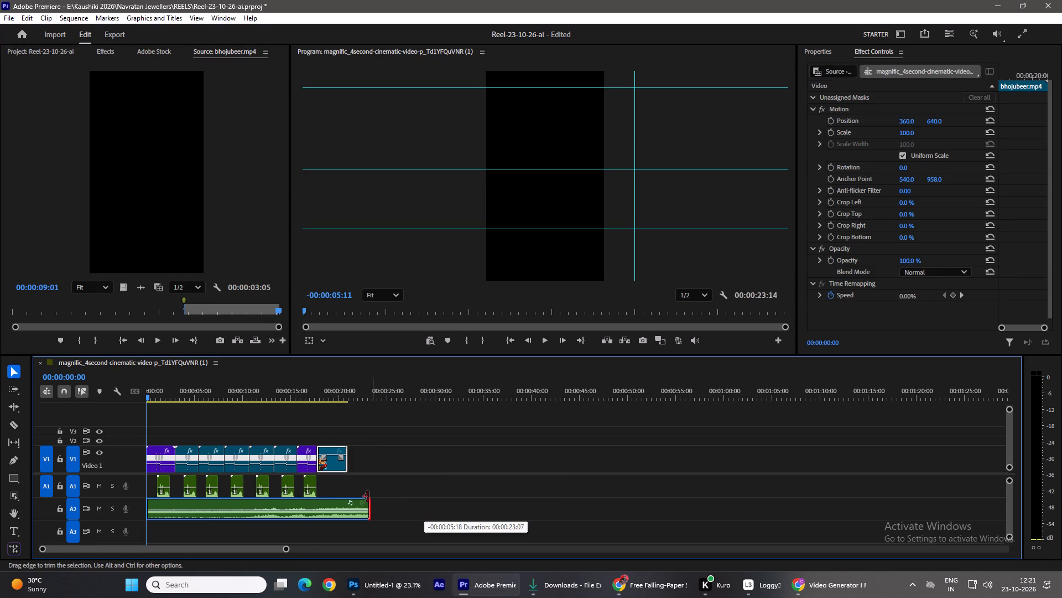
drag(368, 497, 346, 492)
Play the Bhojubeer closing section, fit the clip to the frame, and play it to the end.
key(space)
drag(162, 398, 337, 415)
drag(332, 389, 315, 387)
key(space)
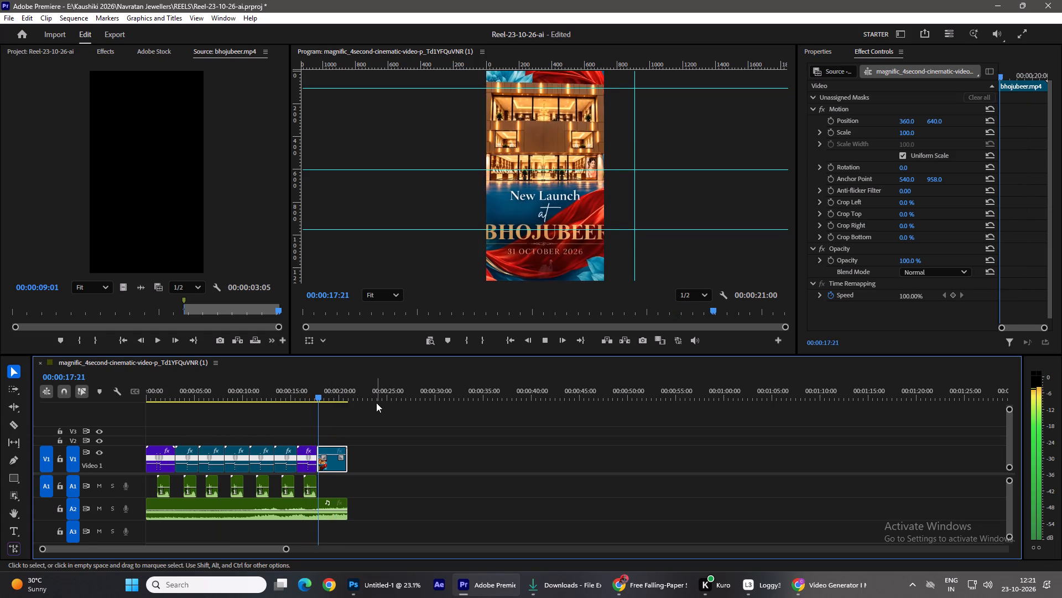
key(space)
right_click(335, 458)
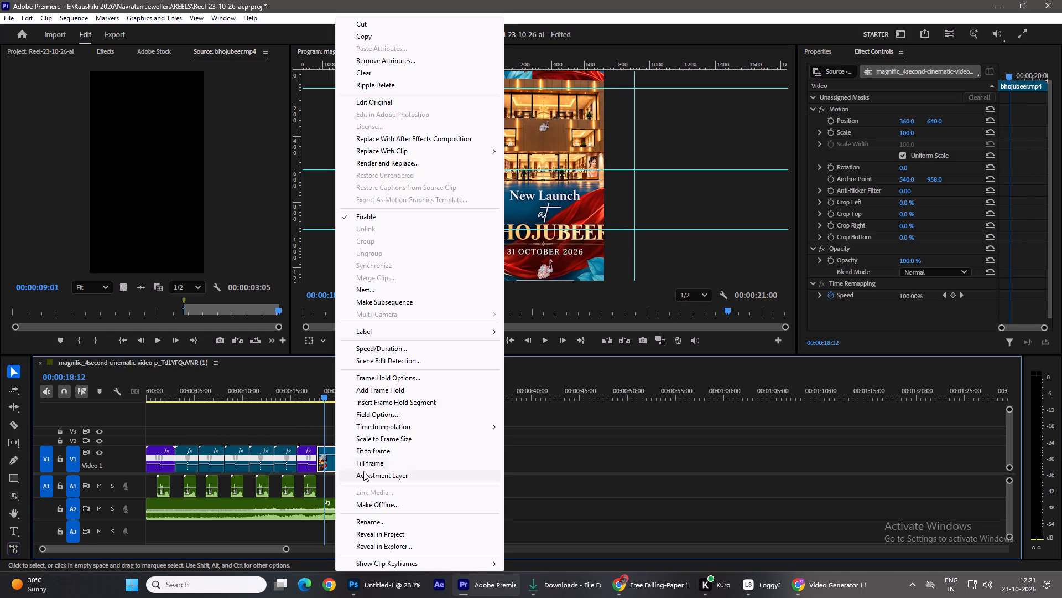
click(371, 455)
key(space)
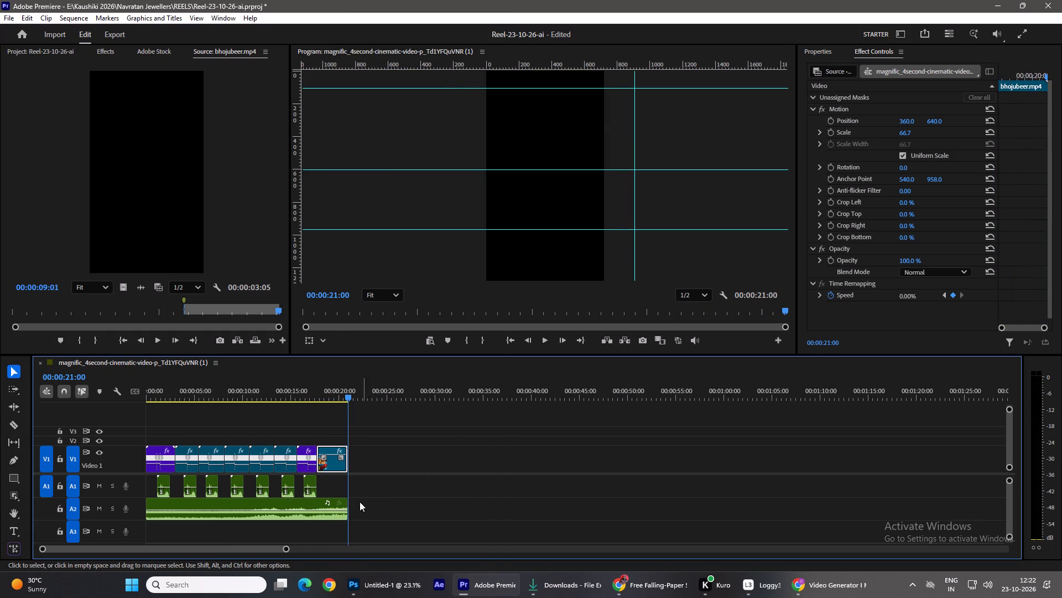
Extend the song to 00:00:22:04, shift the Bhojubeer clip to end there, extend its start back to the previous clip, and play it.
drag(352, 500, 363, 499)
drag(350, 450, 386, 455)
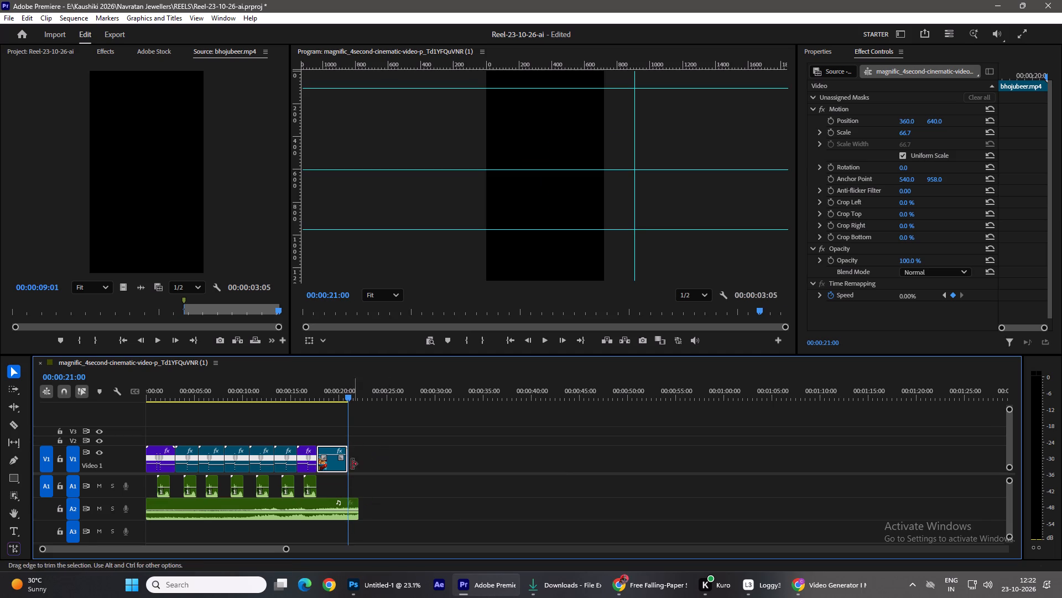
drag(338, 467, 349, 469)
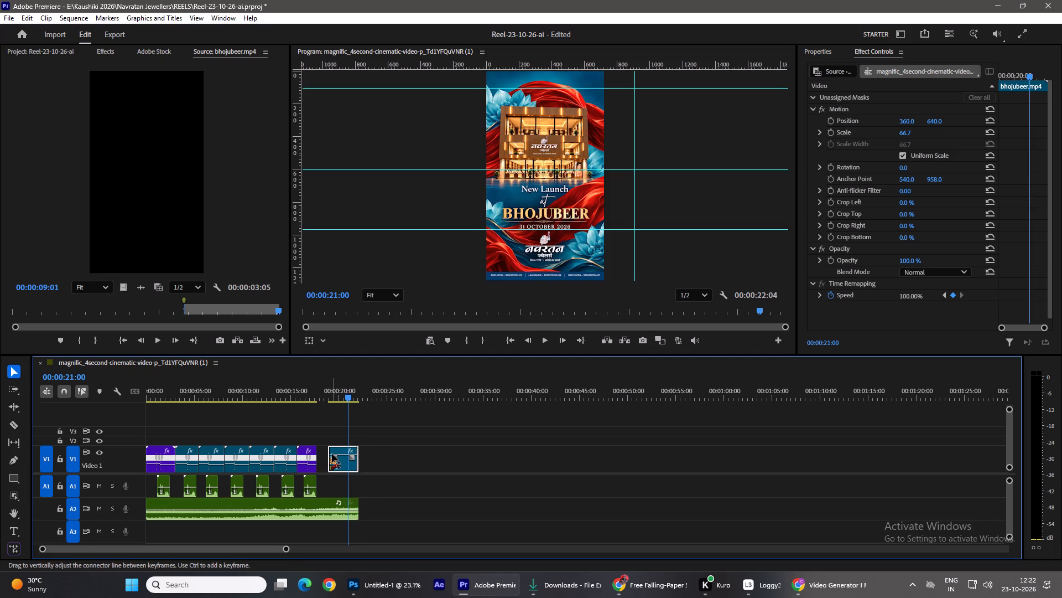
drag(331, 451, 314, 443)
drag(356, 390, 315, 384)
key(space)
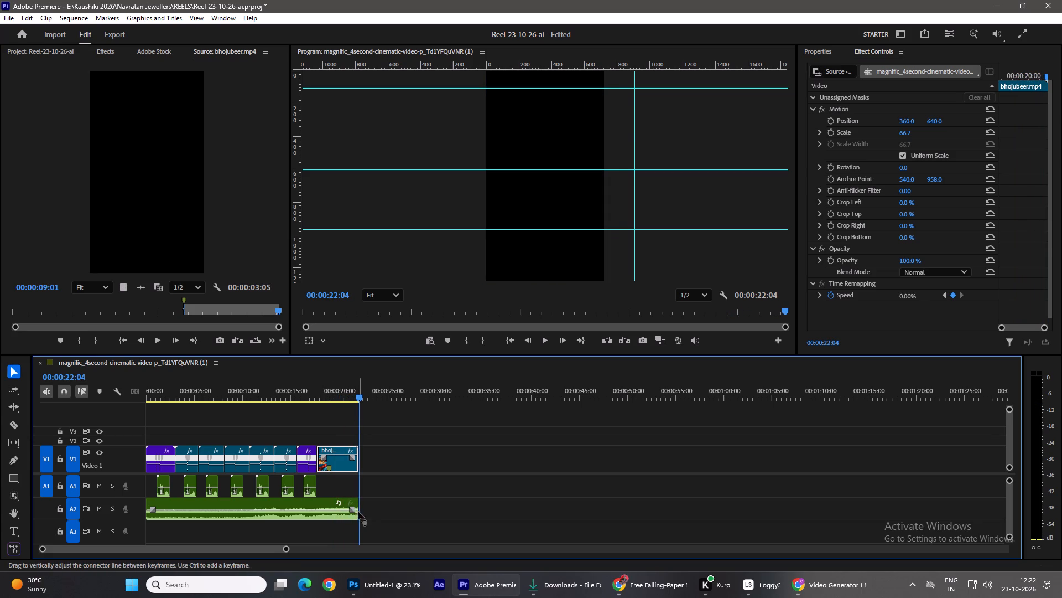
Fade out the end of the song across the Bhojubeer clip, and play the ending and the opening of the reel.
drag(352, 508, 319, 508)
drag(364, 391, 320, 391)
key(space)
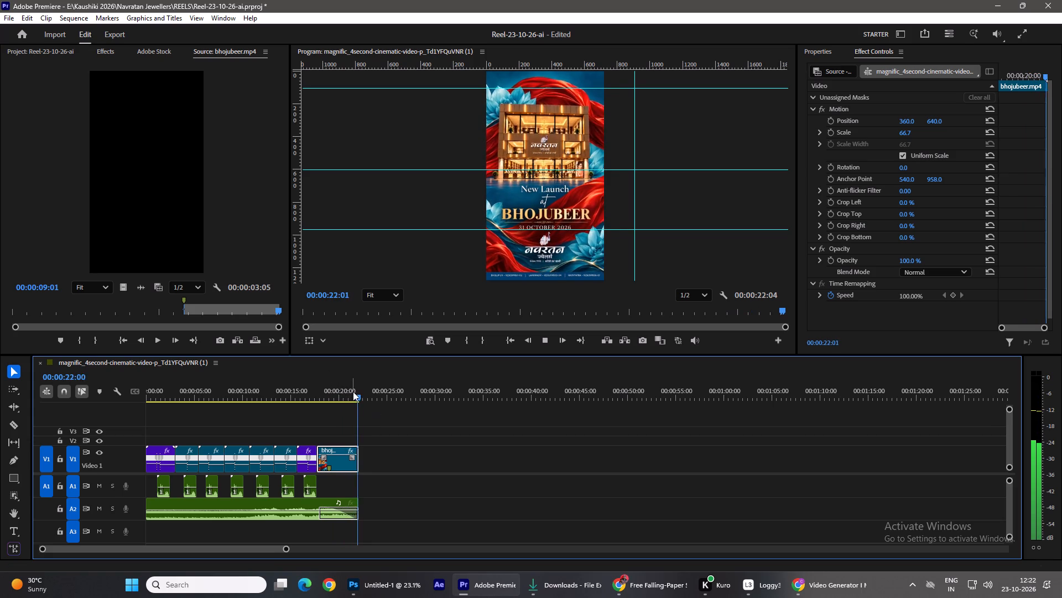
drag(357, 393, 25, 386)
key(space)
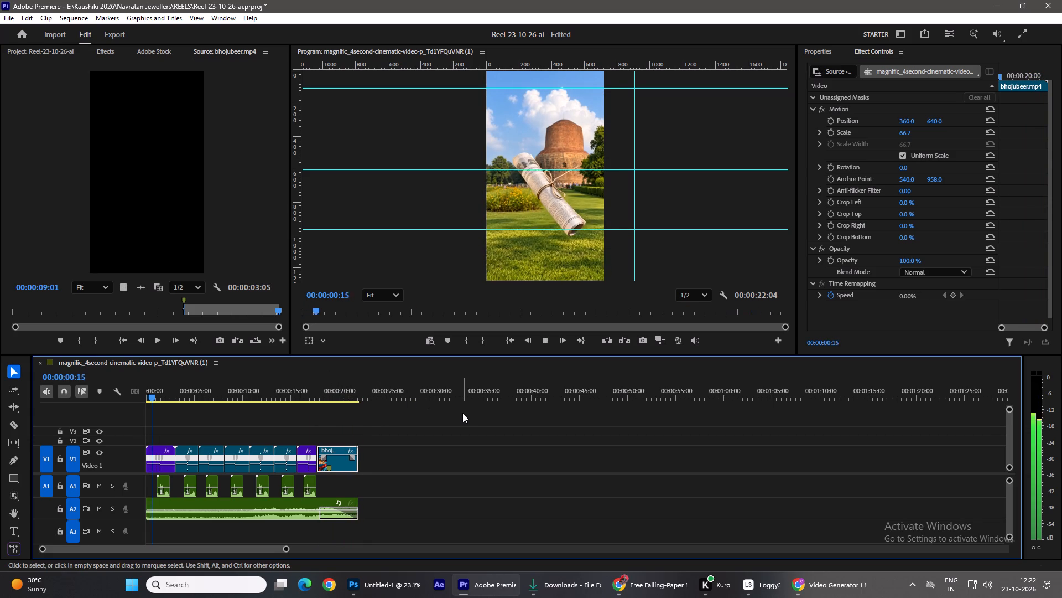
key(space)
Import Navratan_Post (1).png from the "Header, footer and CTA" folder and place it on V3 at the start of the reel.
key(ctrl+i)
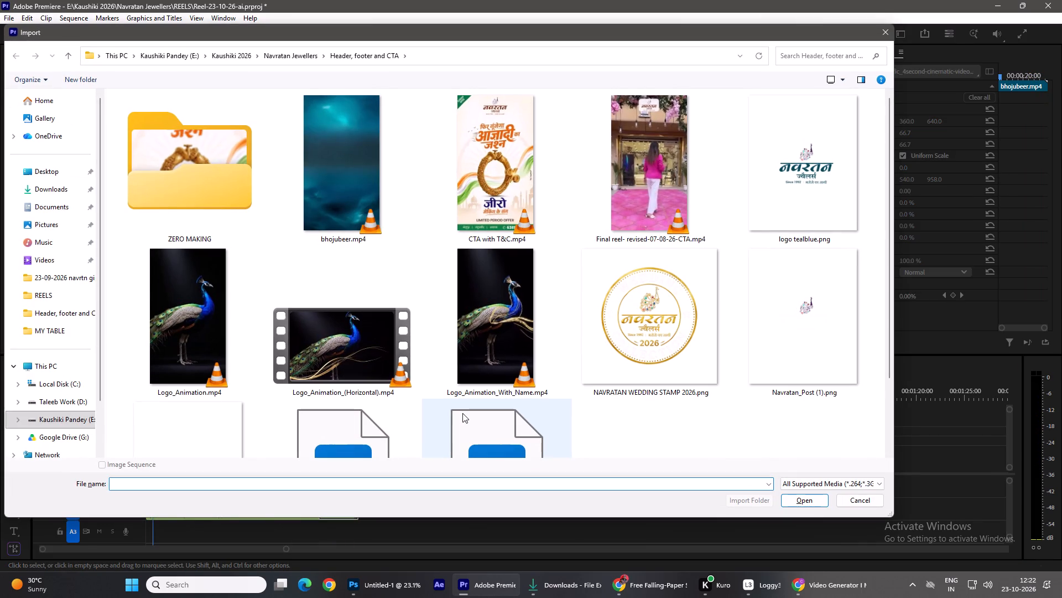
double_click(792, 330)
drag(155, 292, 133, 434)
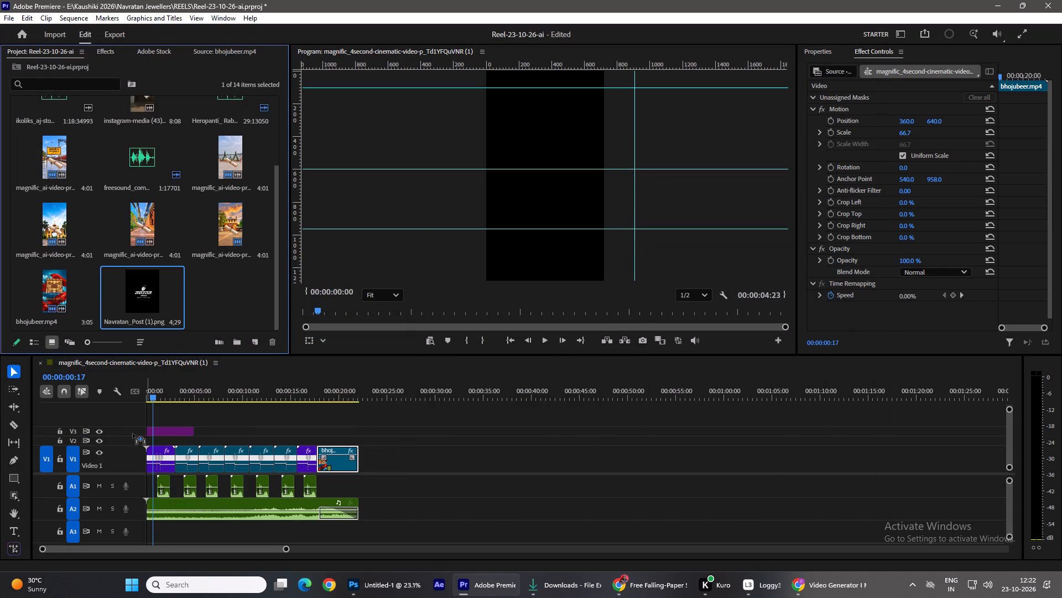
drag(133, 434, 132, 434)
Extend the Navratan logo on V3 to the start of the Bhojubeer clip.
click(165, 431)
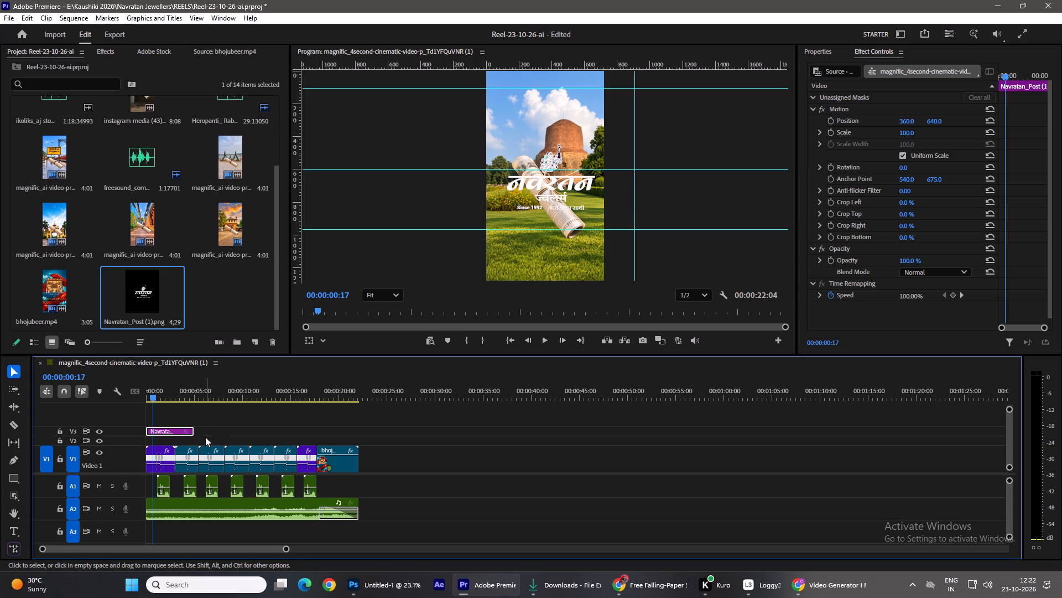
drag(198, 430, 325, 451)
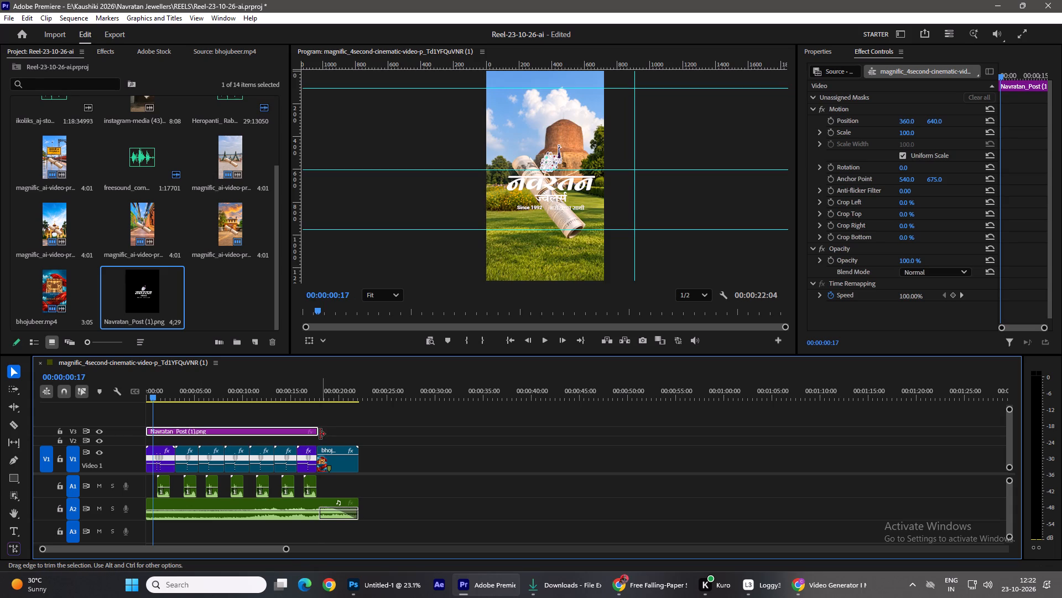
click(321, 433)
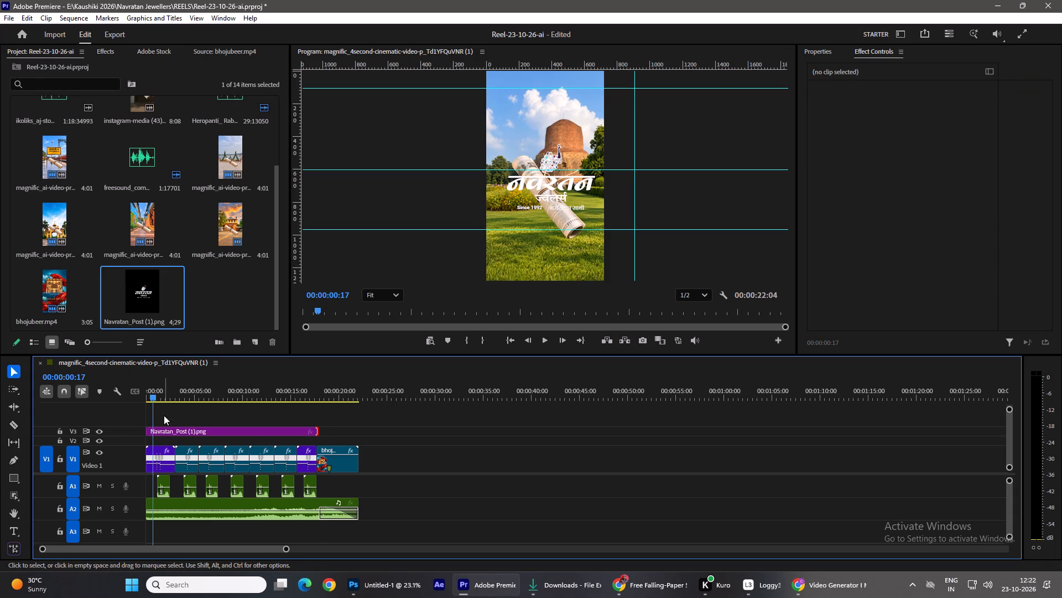
Scale the Navratan logo to 35 and move it to the top of the frame at position 360, 70.
drag(152, 394, 206, 413)
click(223, 434)
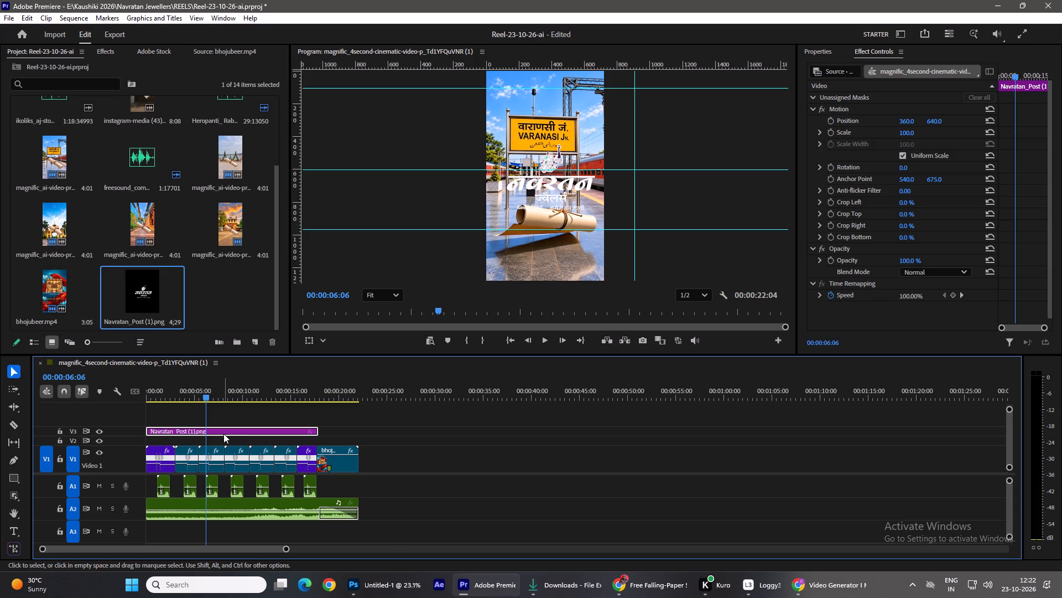
right_click(223, 434)
click(262, 452)
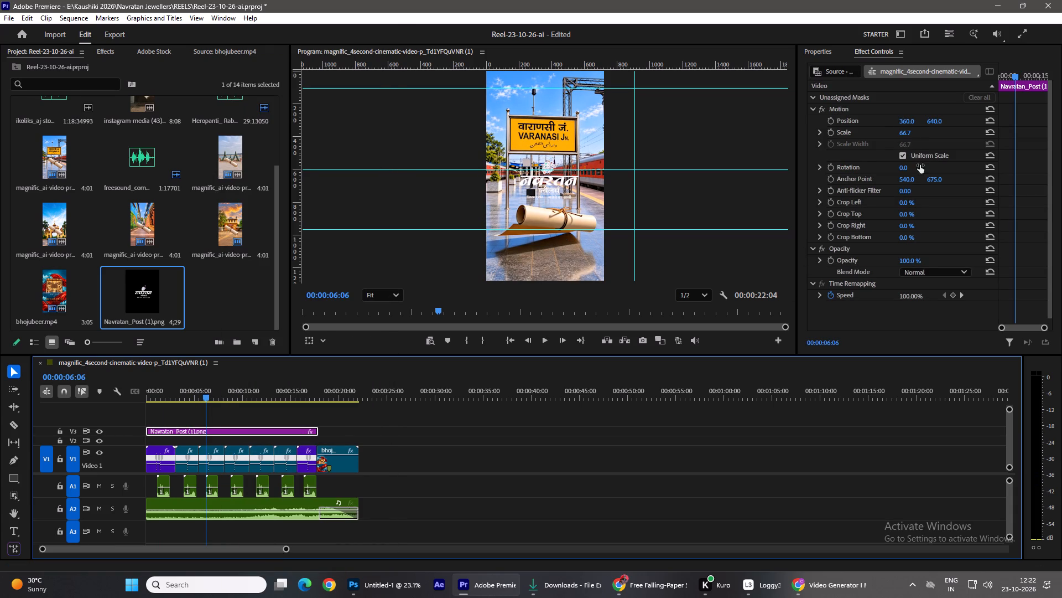
click(910, 127)
click(910, 132)
text(30)
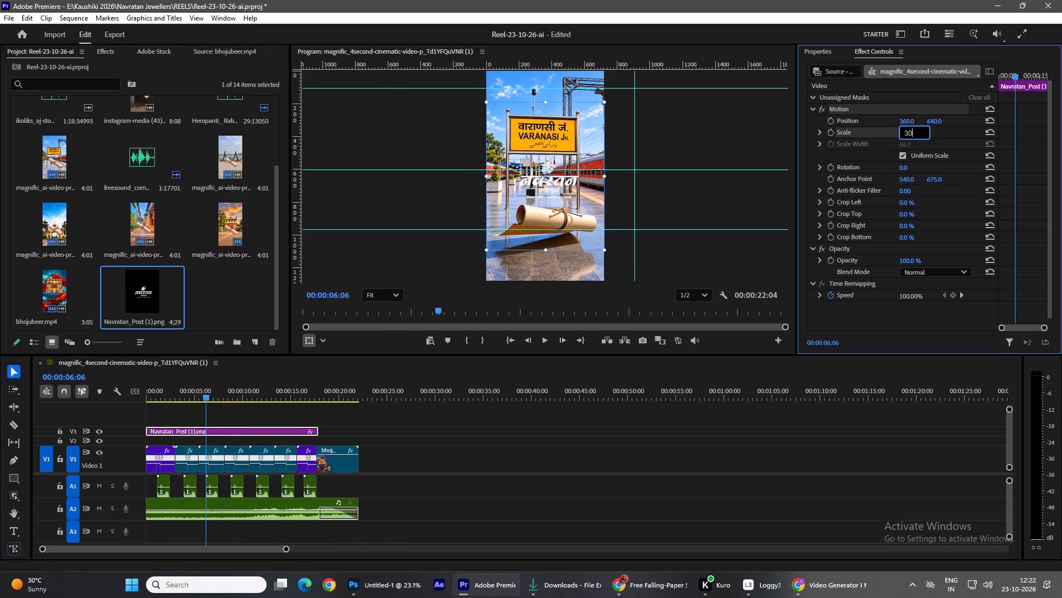
key(Return)
drag(930, 117, 945, 286)
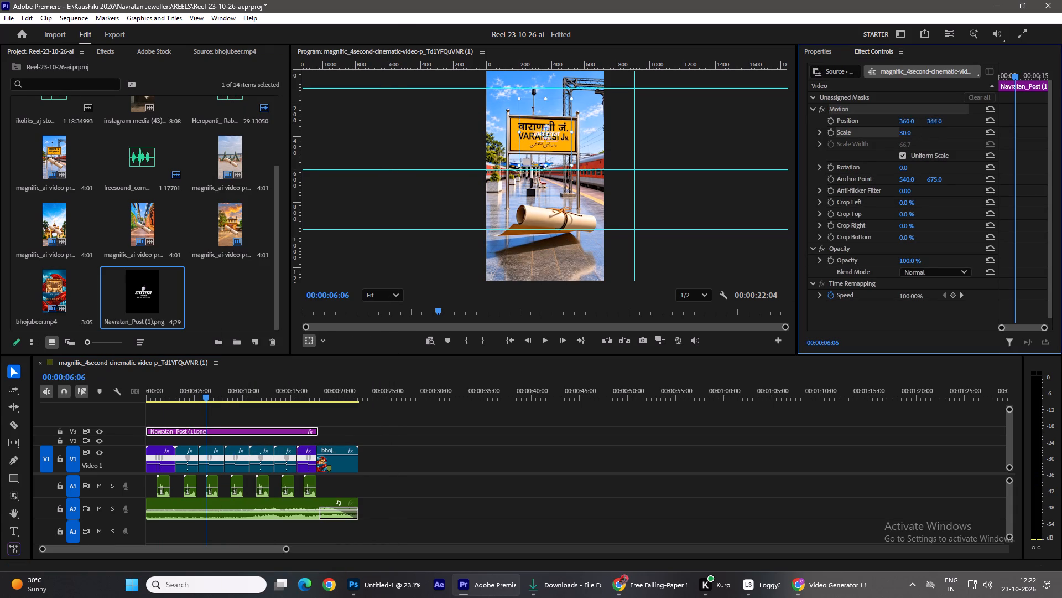
drag(945, 286, 919, 428)
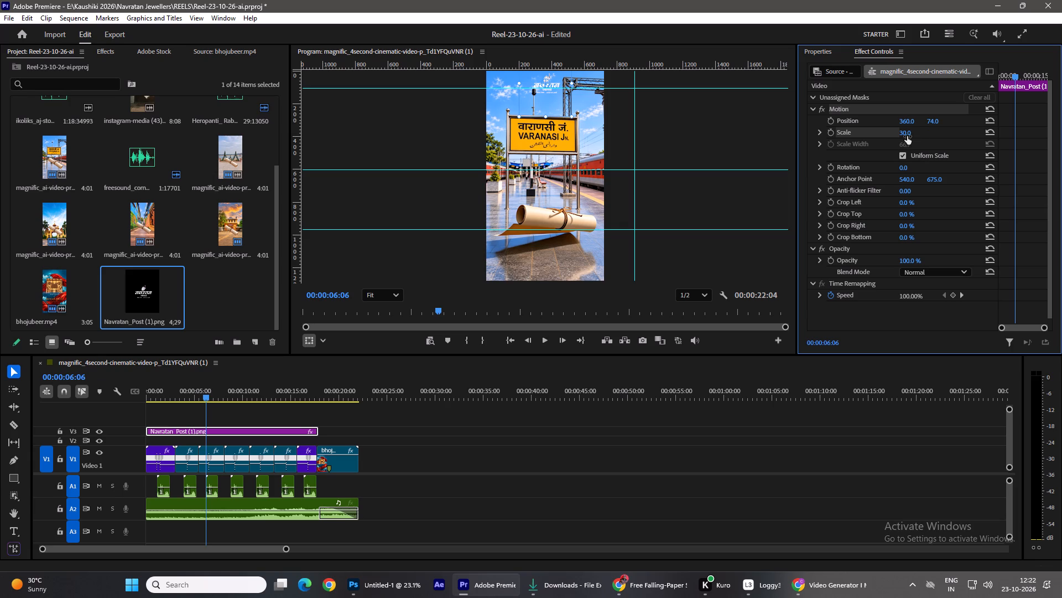
click(907, 136)
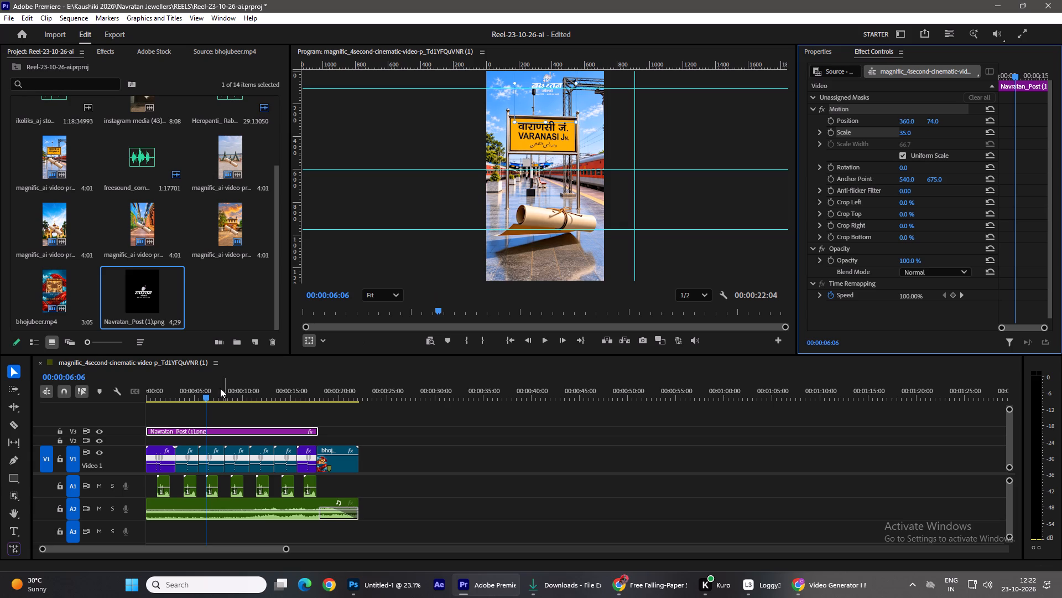
drag(206, 390, 107, 391)
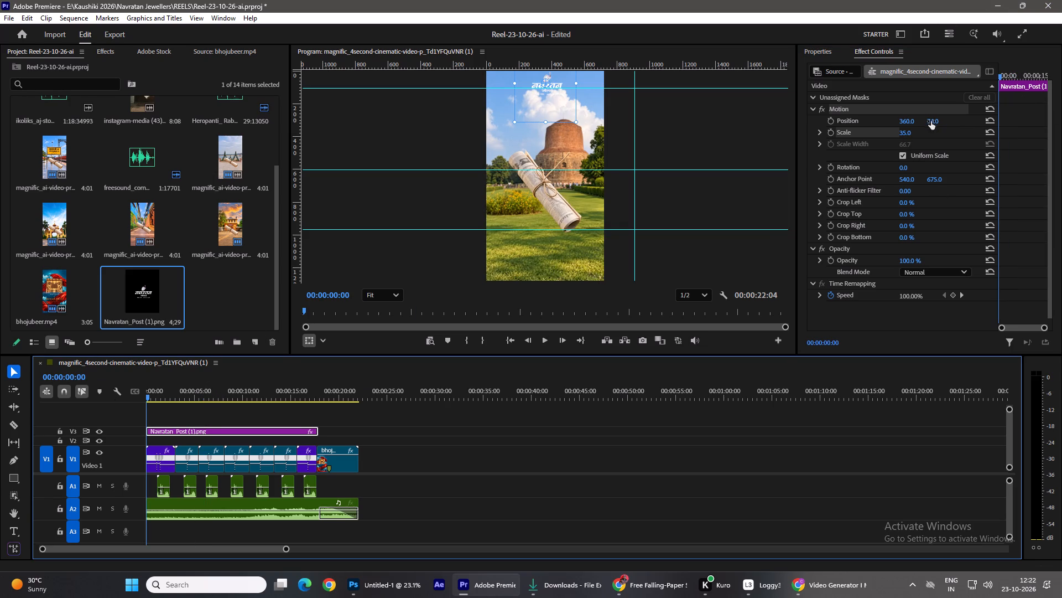
click(938, 120)
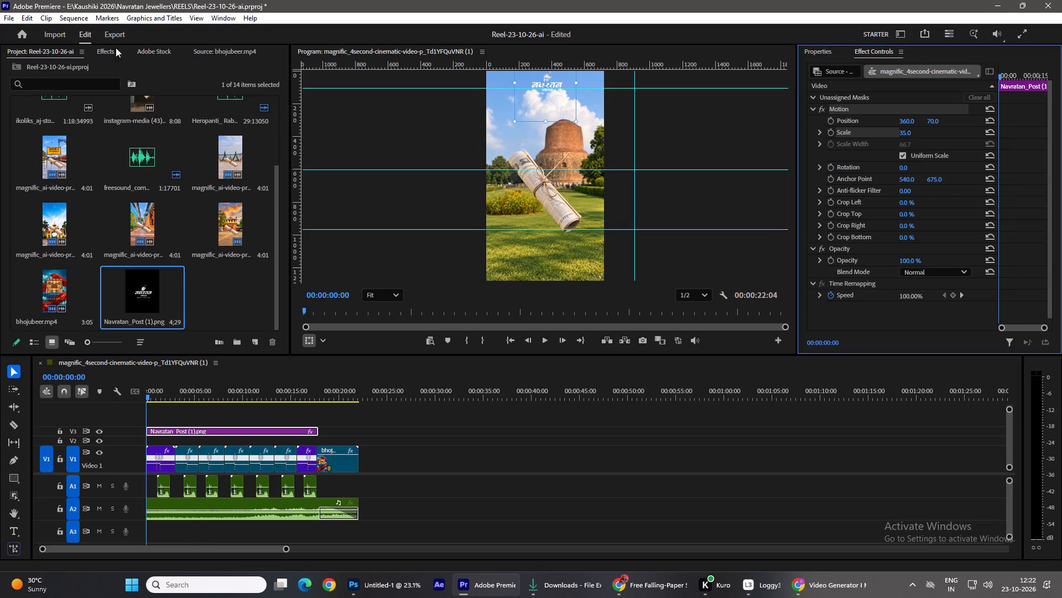
Apply the Drop Shadow effect to the Navratan logo with its shadow opacity at 100%, and play the opening.
click(103, 51)
click(78, 67)
text(drop)
drag(183, 168, 209, 310)
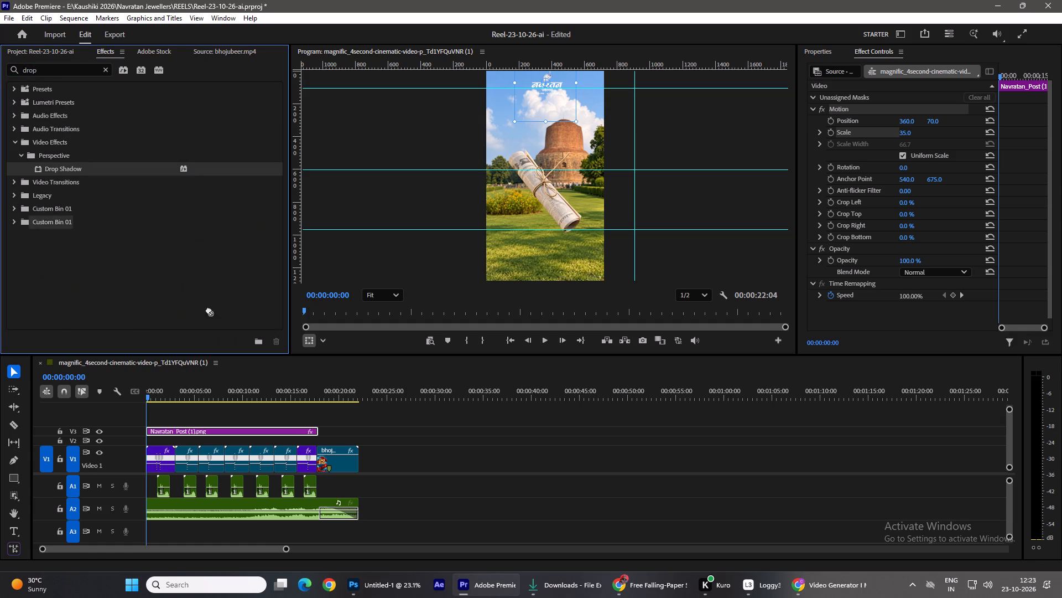
drag(209, 310, 187, 430)
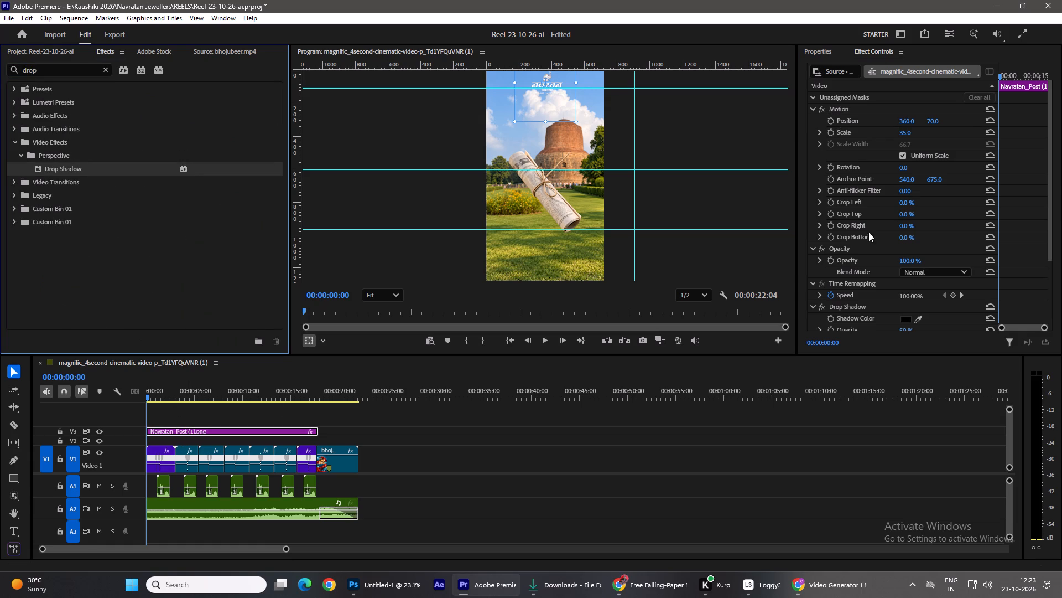
scroll(858, 259, down, 3)
drag(908, 294, 976, 305)
key(space)
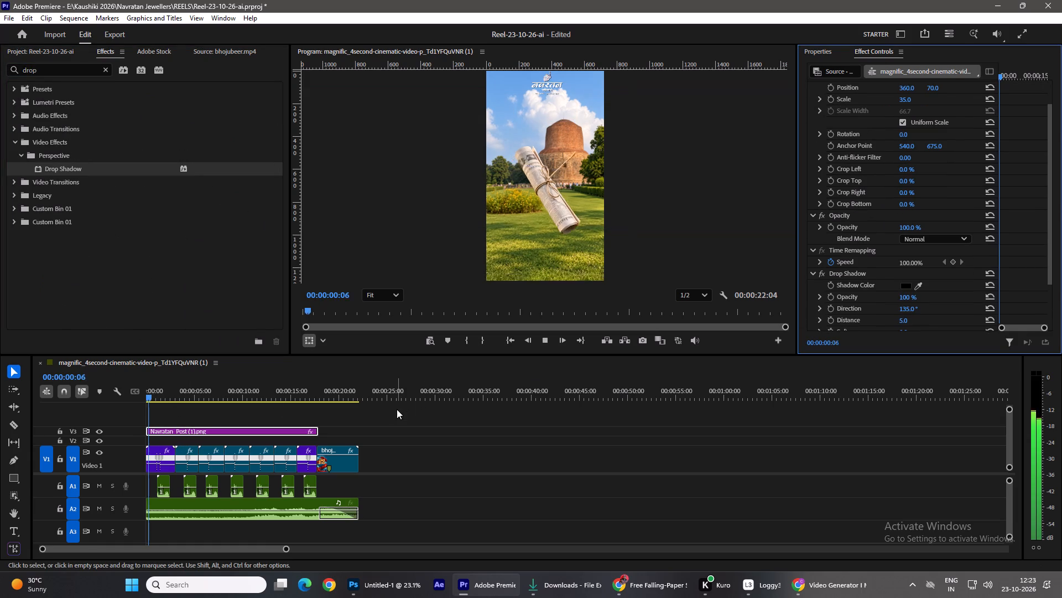
key(space)
Lower the Navratan logo to a vertical position of 94 and play the reel to check it.
drag(935, 90, 935, 89)
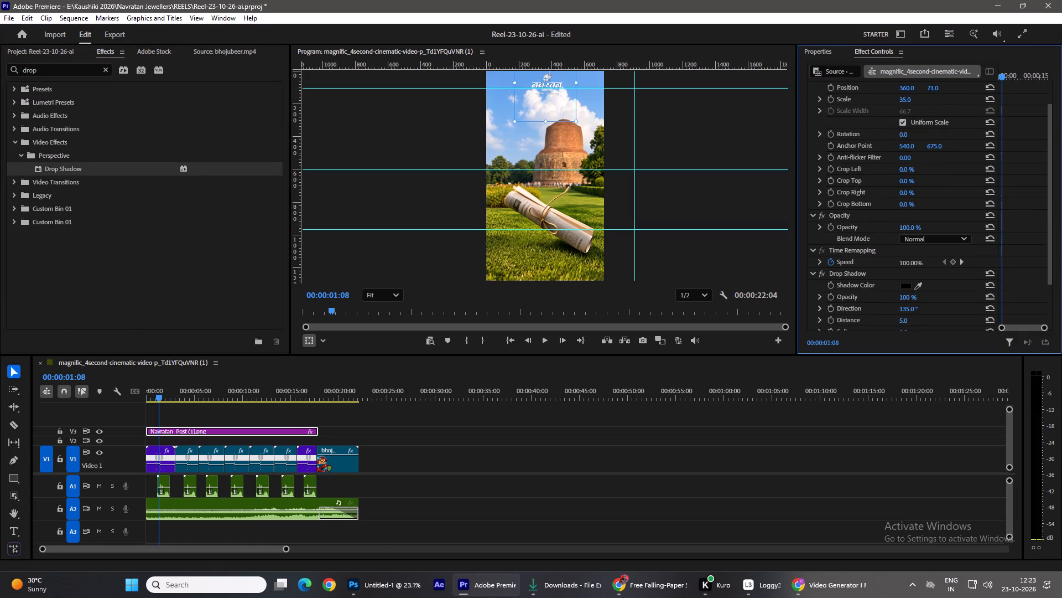
drag(935, 89, 935, 76)
key(space)
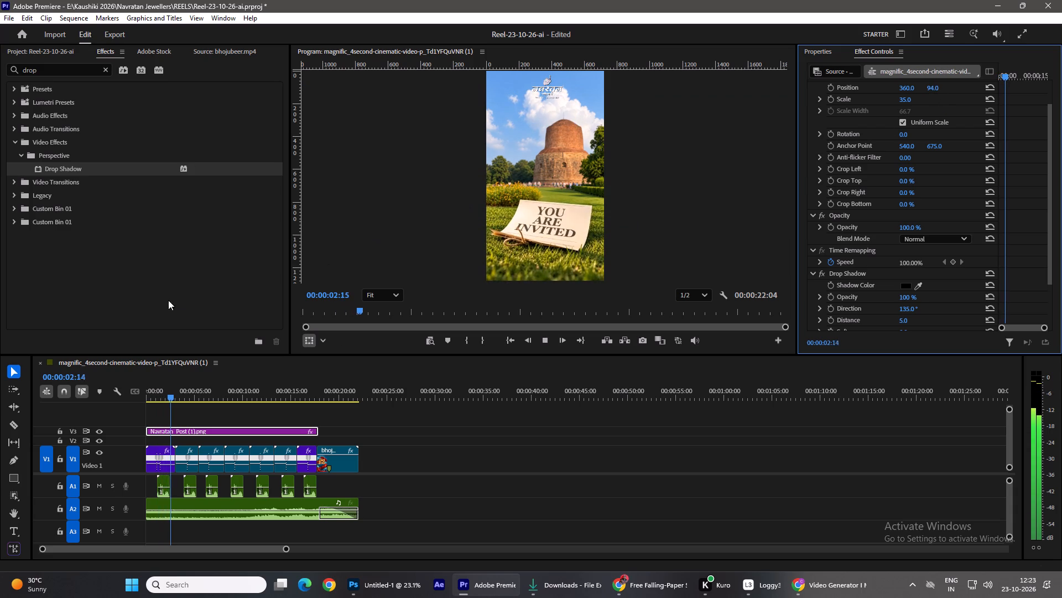
Stop playback and review the sequence settings for frame size and timebase.
key(space)
click(50, 52)
click(238, 283)
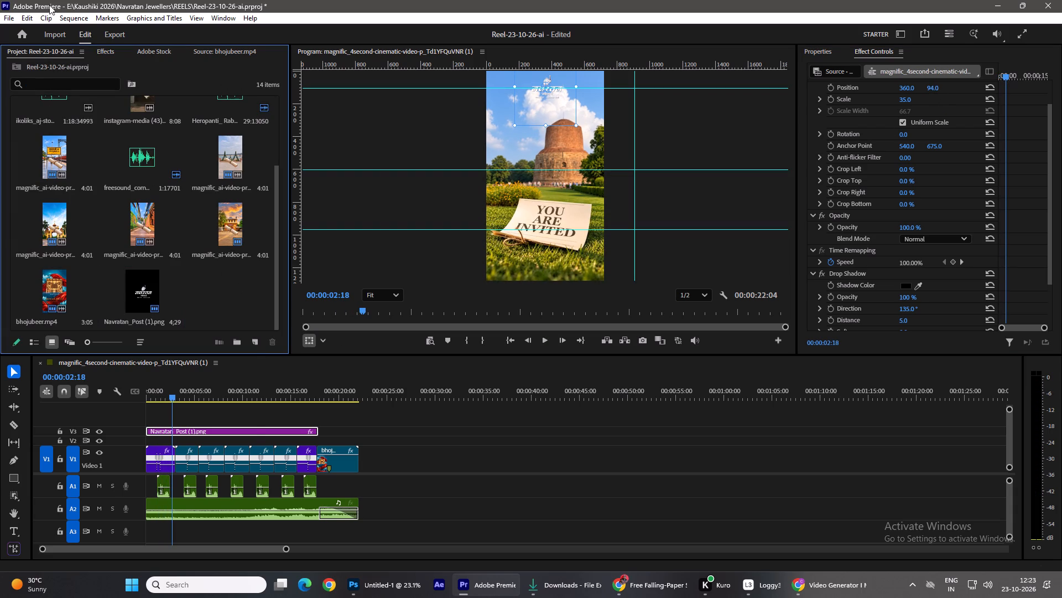
click(75, 15)
click(132, 28)
click(419, 446)
click(321, 470)
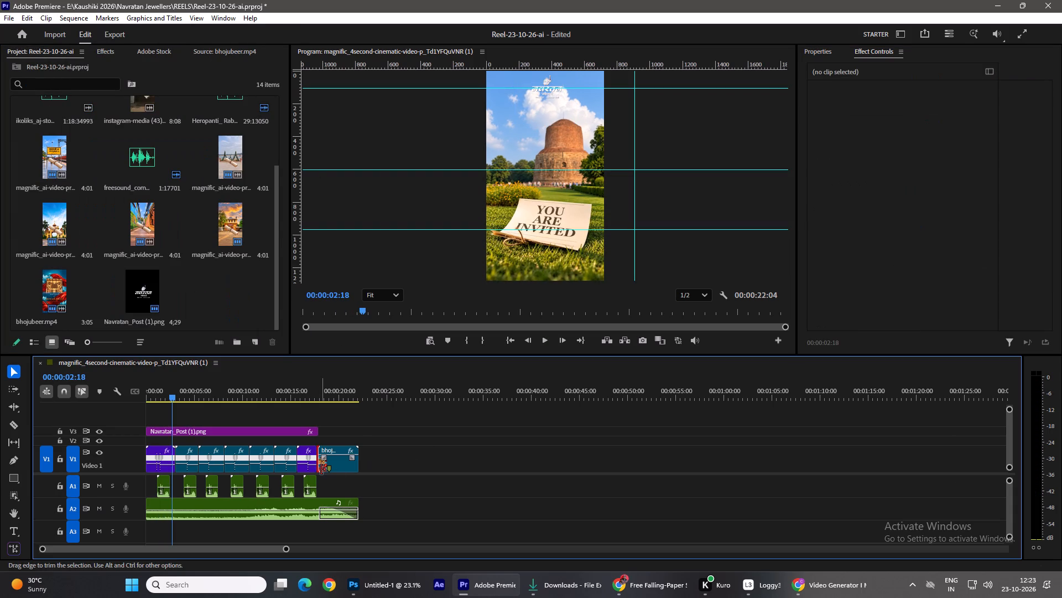
click(85, 19)
click(113, 30)
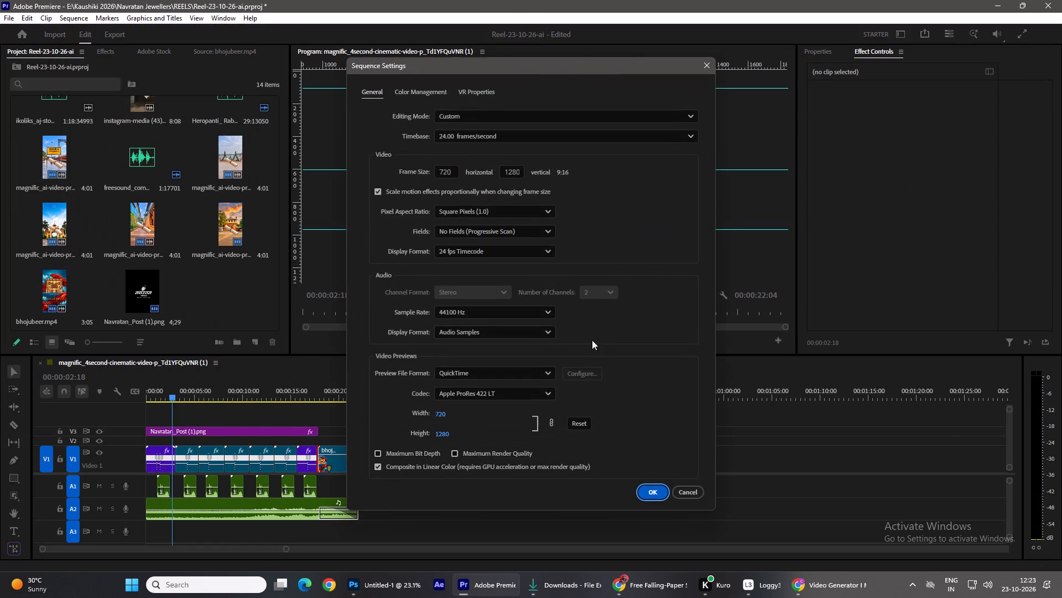
click(647, 489)
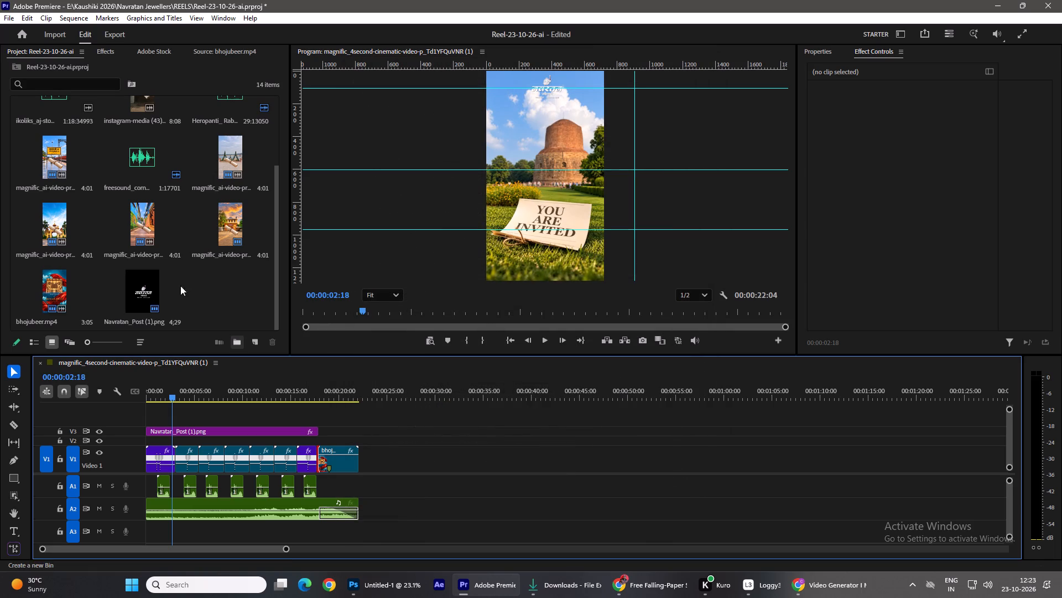
Import the Navratan_Post.png footer from the Header, footer and CTA folder into the project.
click(204, 287)
key(ctrl+i)
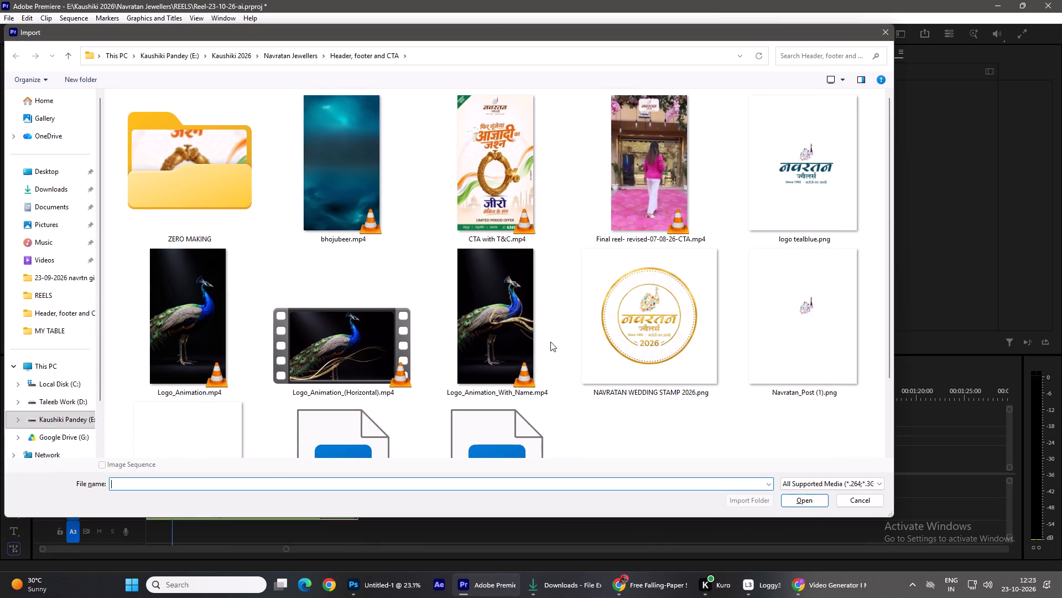
scroll(700, 350, down, 4)
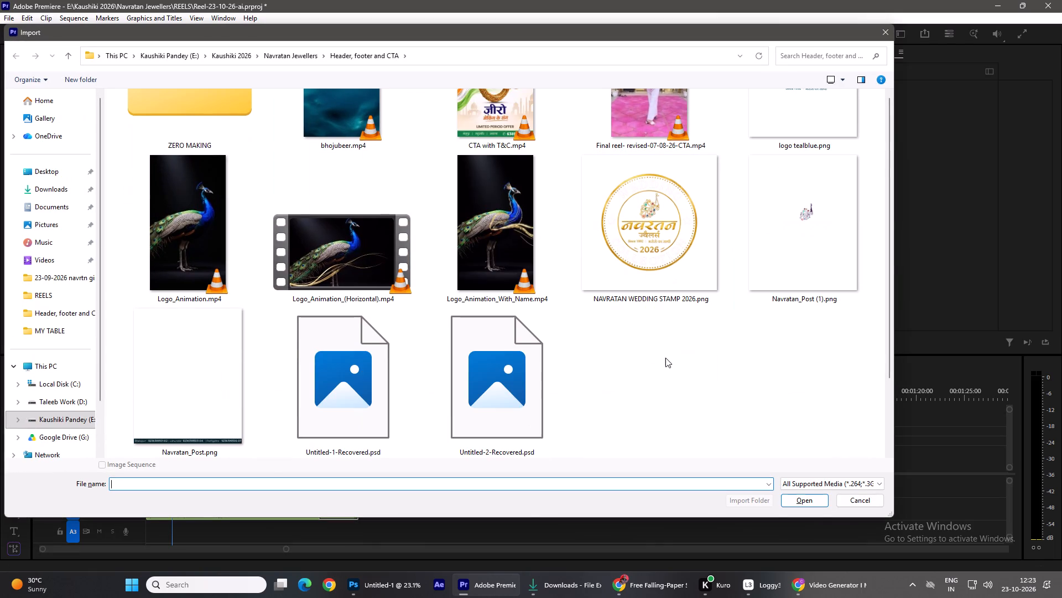
double_click(202, 387)
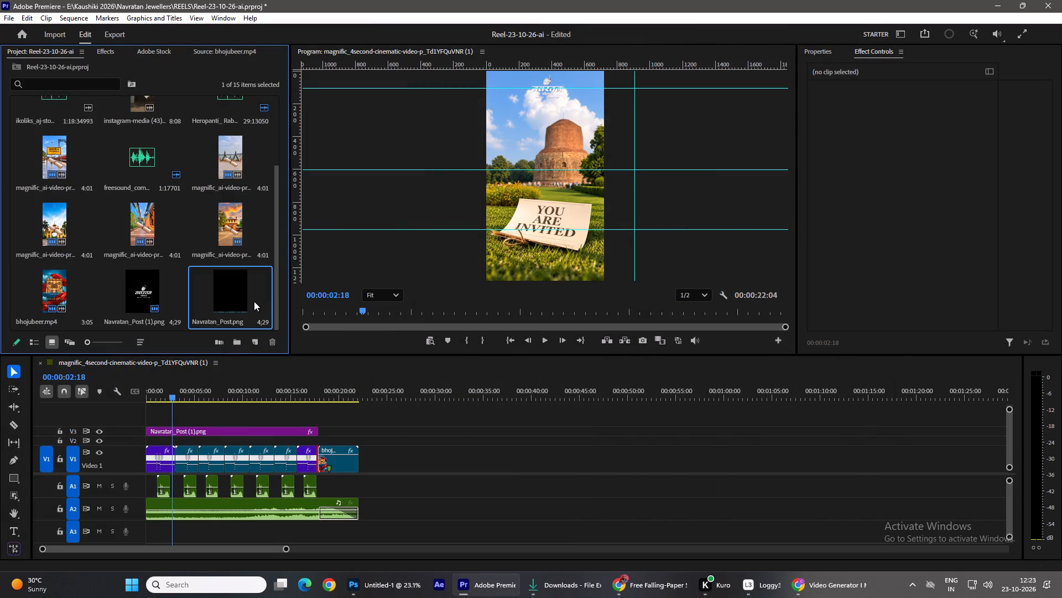
Place the Navratan_Post.png footer on a new V4 track from the sequence start and extend it to the start of the Bhojubeer clip.
drag(235, 295, 130, 425)
click(158, 415)
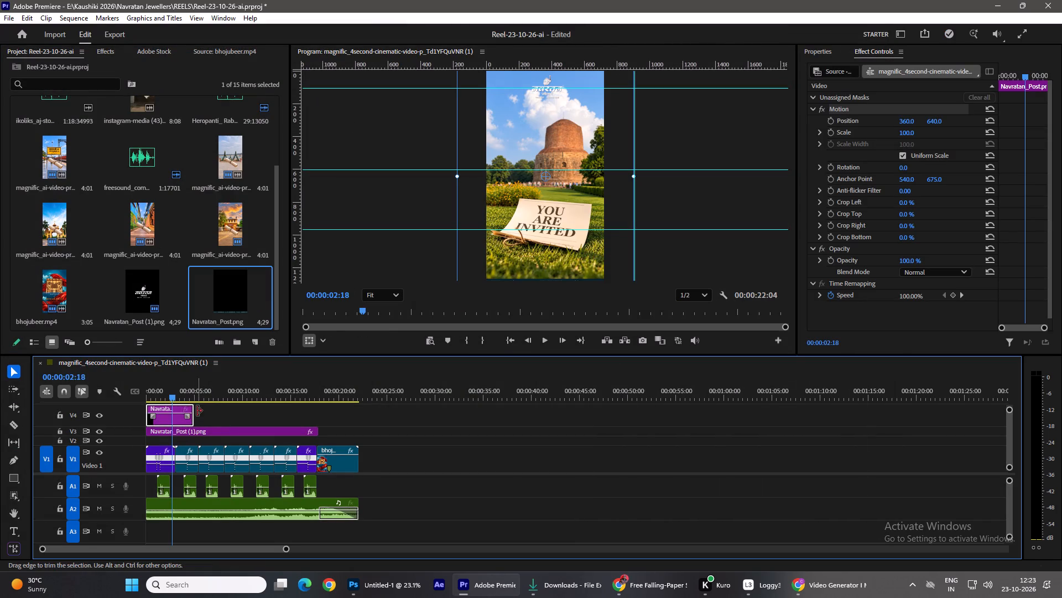
drag(197, 411, 321, 426)
Fit the footer image to the frame and lower it to the frame's bottom edge at vertical position 829.
right_click(295, 420)
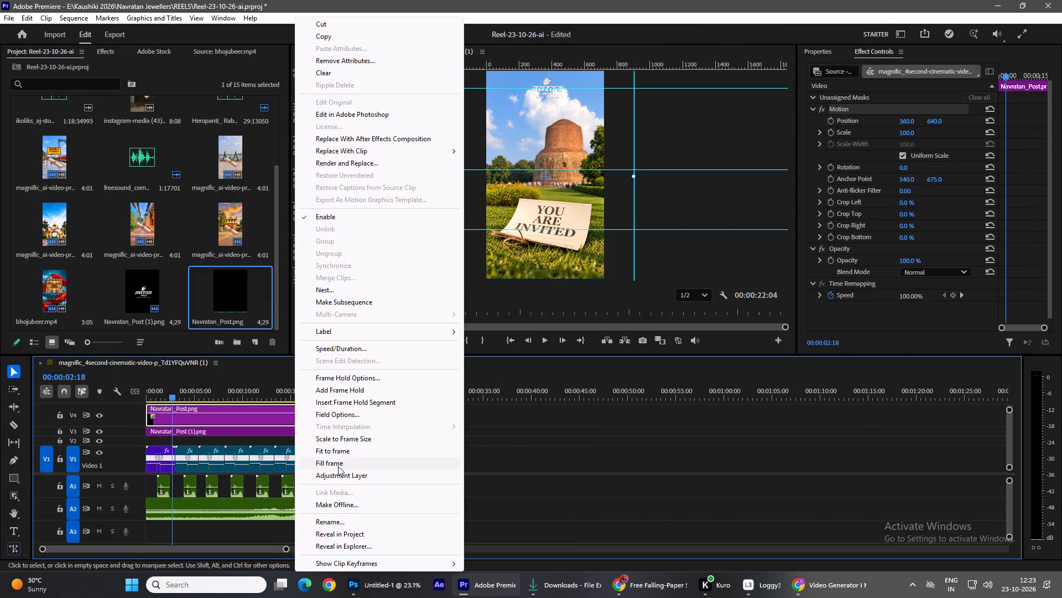
click(342, 453)
drag(938, 121, 936, 121)
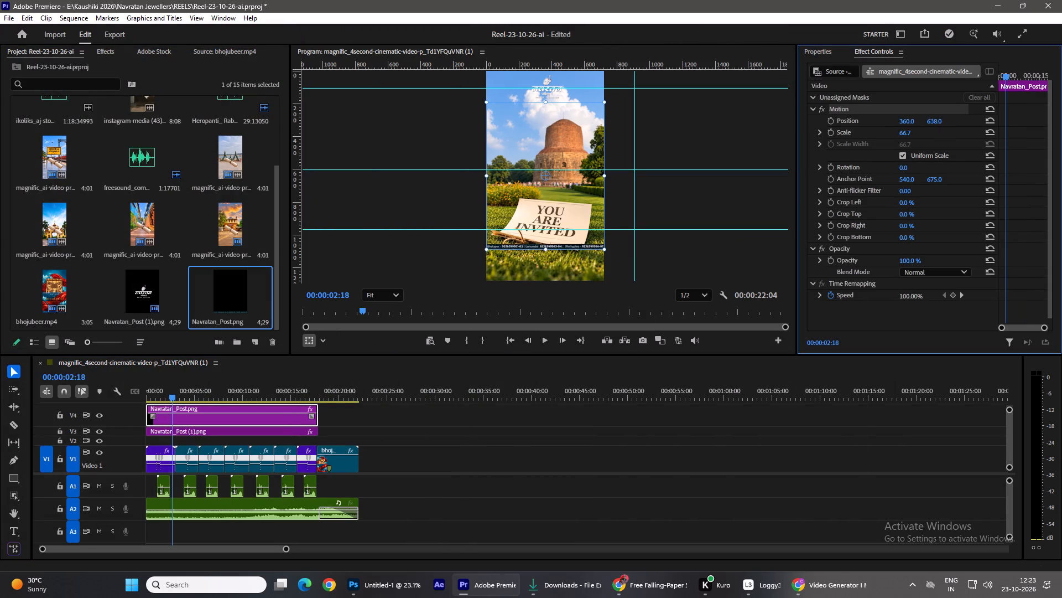
drag(936, 121, 951, 16)
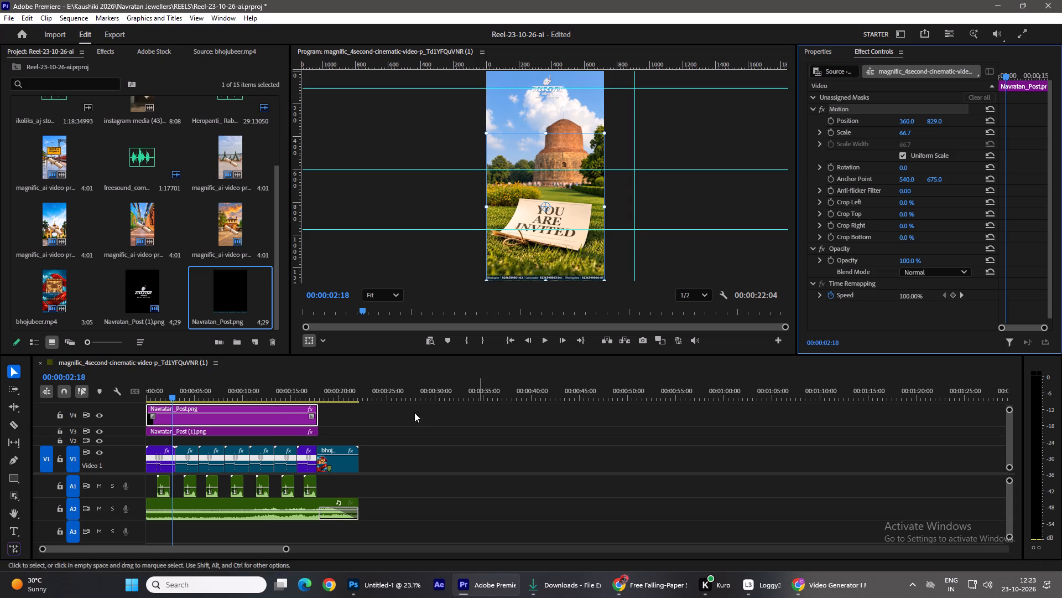
Play the reel from the start twice to check the footer, and go back to the Join Us shot just before the Bhojubeer clip.
drag(174, 395, 82, 401)
click(548, 342)
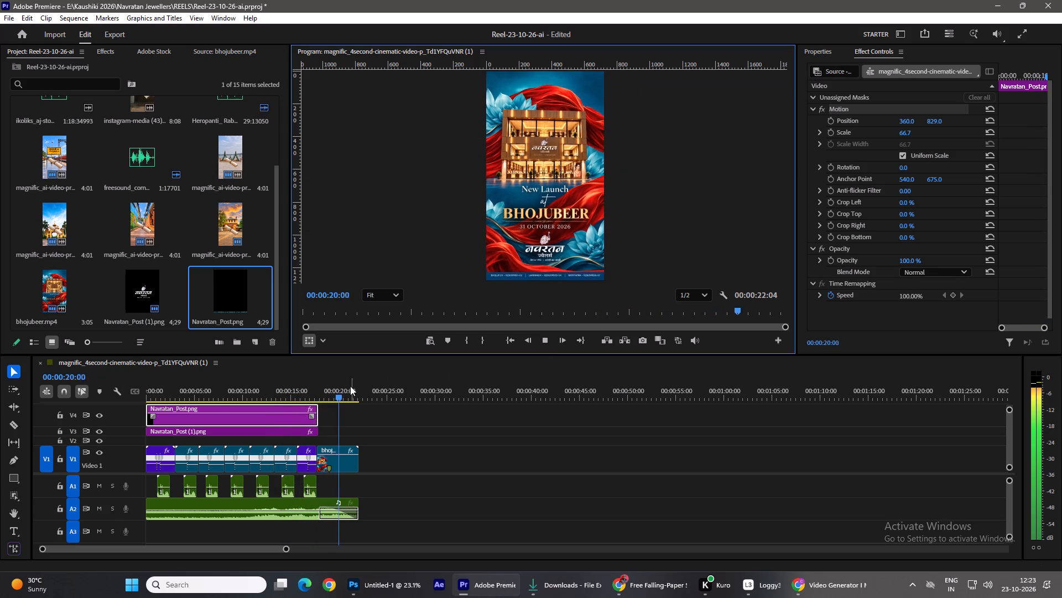
drag(344, 391, 69, 416)
click(544, 336)
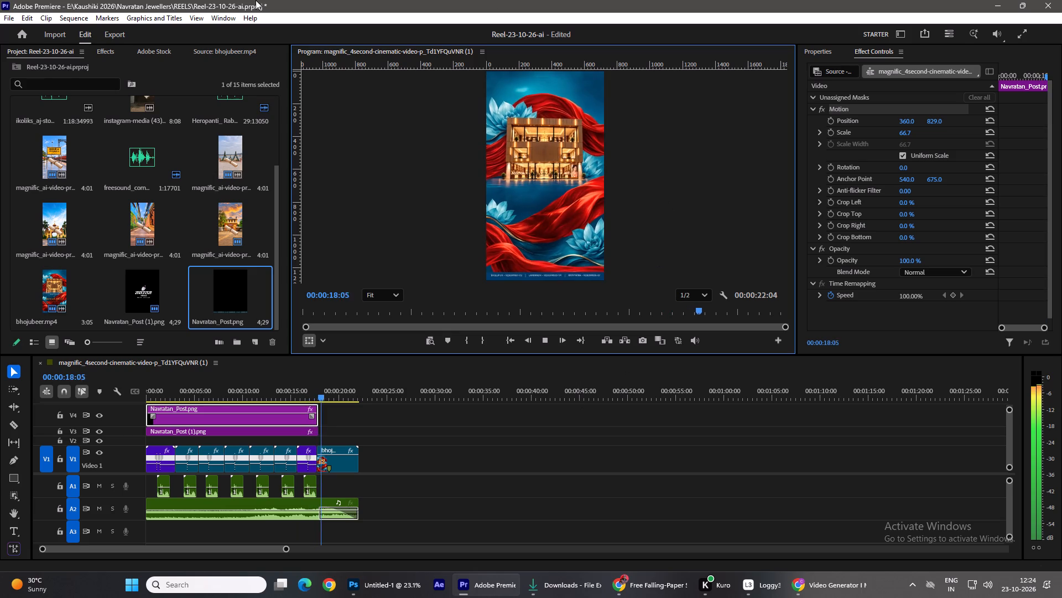
drag(709, 307, 685, 312)
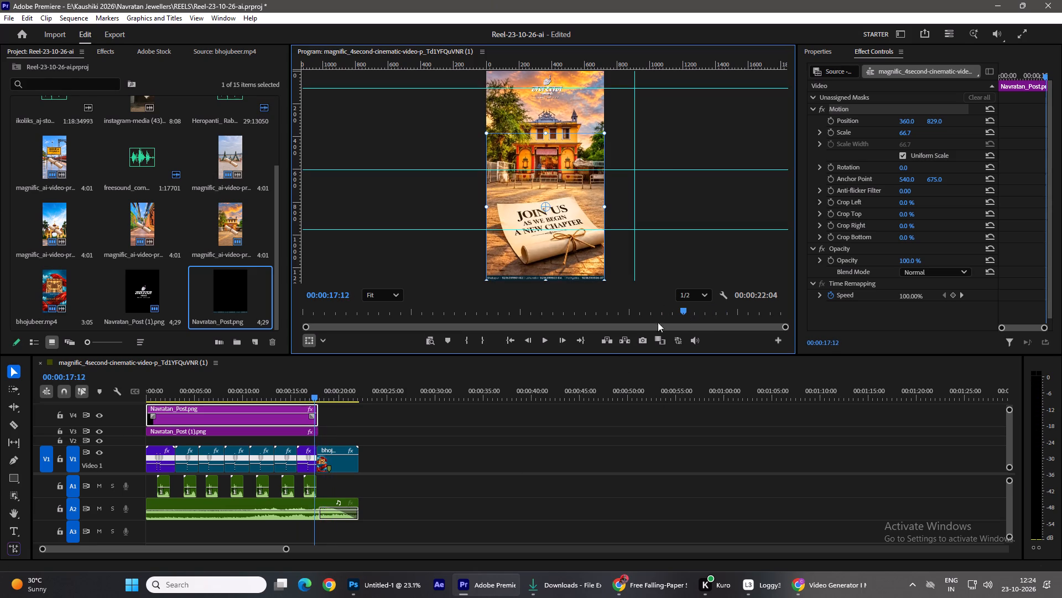
Shift the Bhojubeer clip about 1.7 seconds later and extend the song on A2 to its new end.
drag(334, 449, 350, 452)
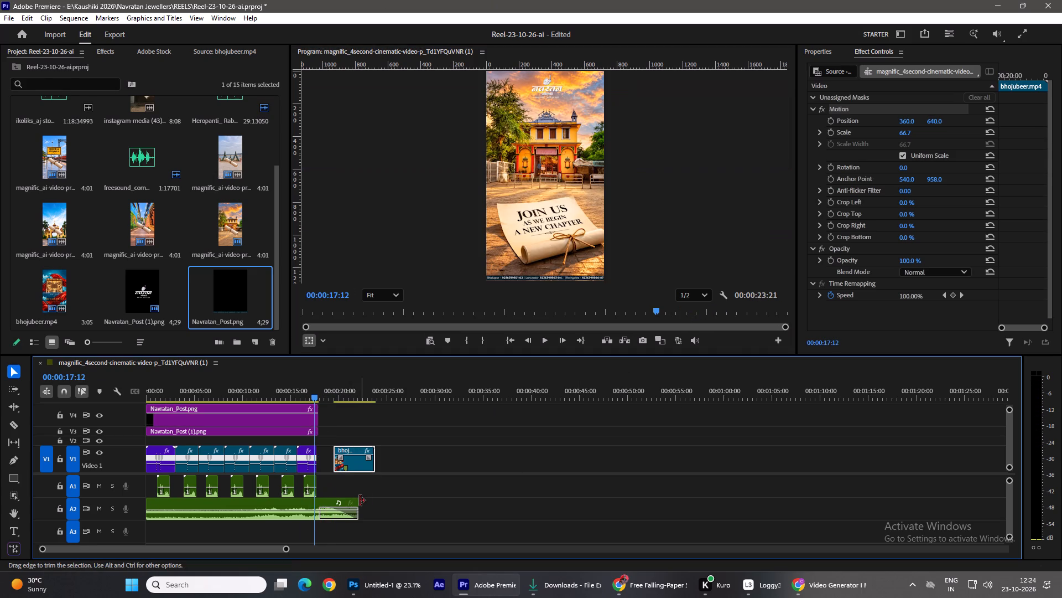
drag(360, 501, 379, 501)
Slow the end of the Join Us clip to 54%, extend it, and butt the Bhojubeer clip against its end.
drag(314, 466, 315, 470)
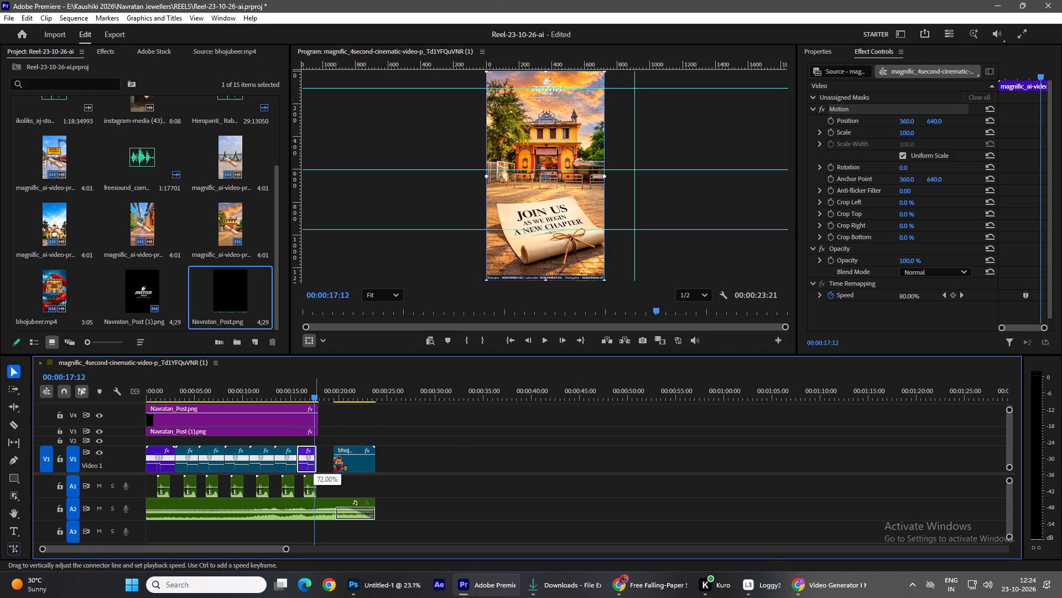
drag(315, 470, 316, 478)
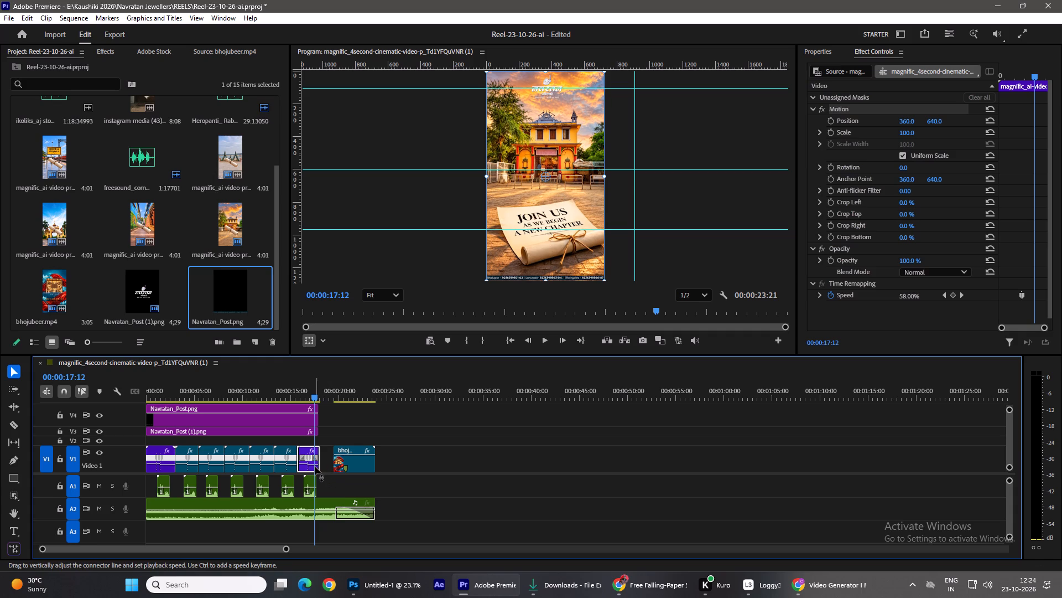
click(315, 466)
drag(322, 464, 335, 464)
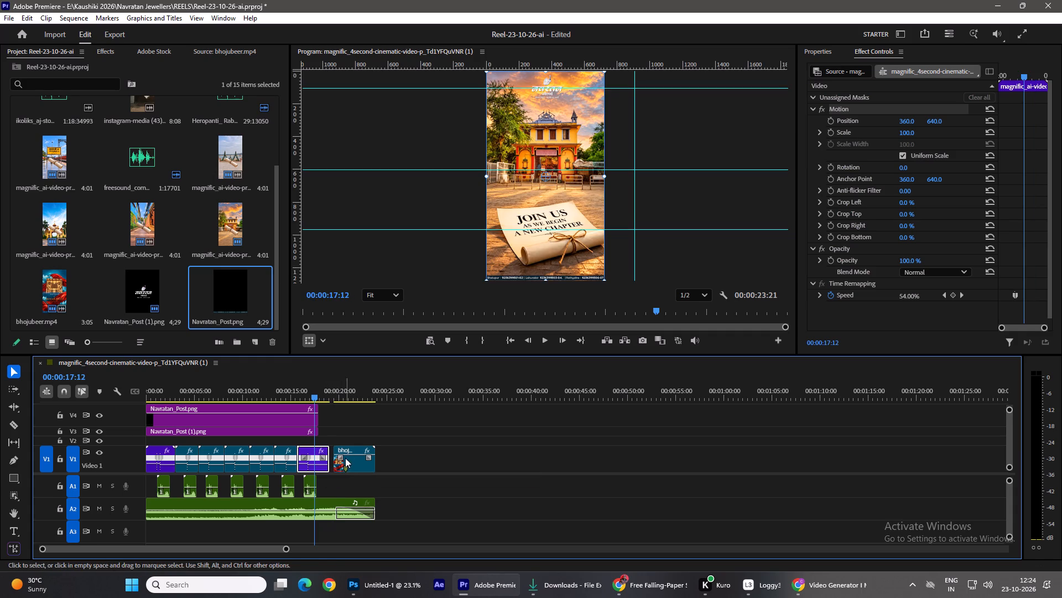
click(351, 451)
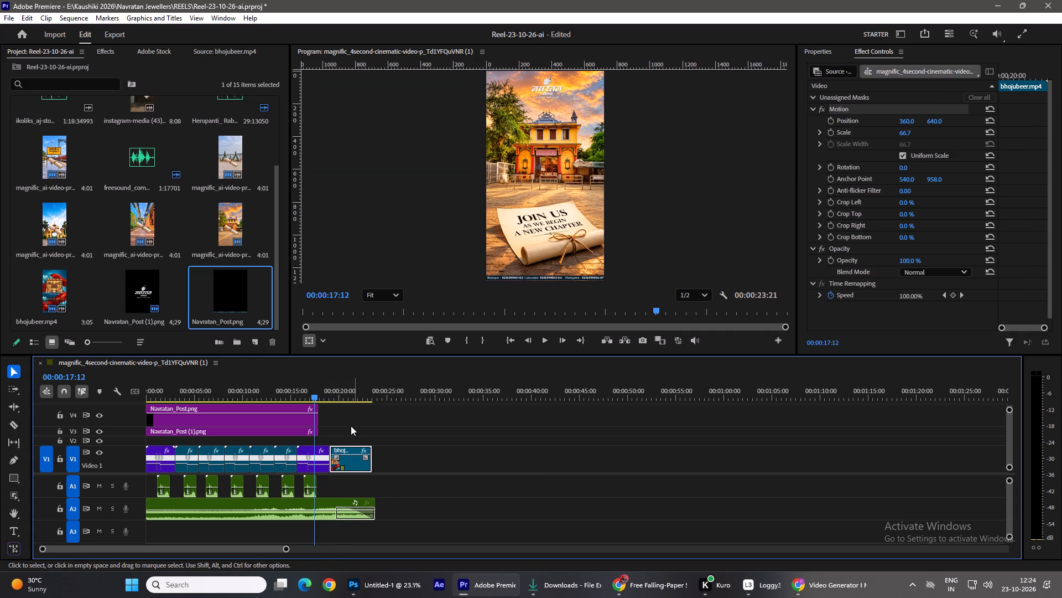
Extend the Navratan logo on V3 and the footer on V4 to the new start of the Bhojubeer clip.
drag(321, 431, 331, 434)
drag(321, 409, 329, 411)
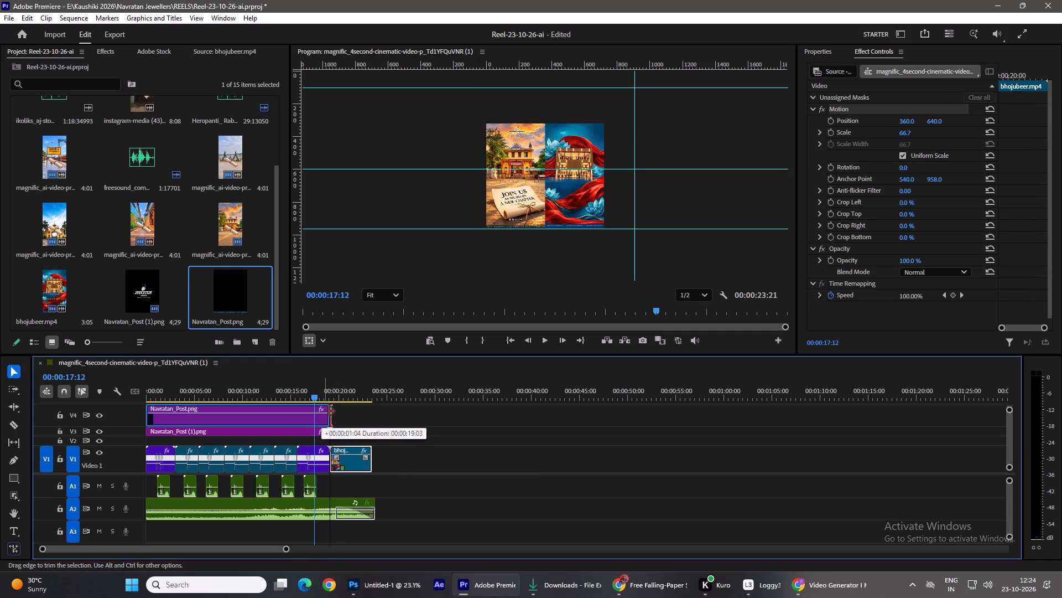
drag(329, 411, 331, 413)
Play the reel's ending to check the slowed Join Us shot and its change to the Bhojubeer clip.
key(space)
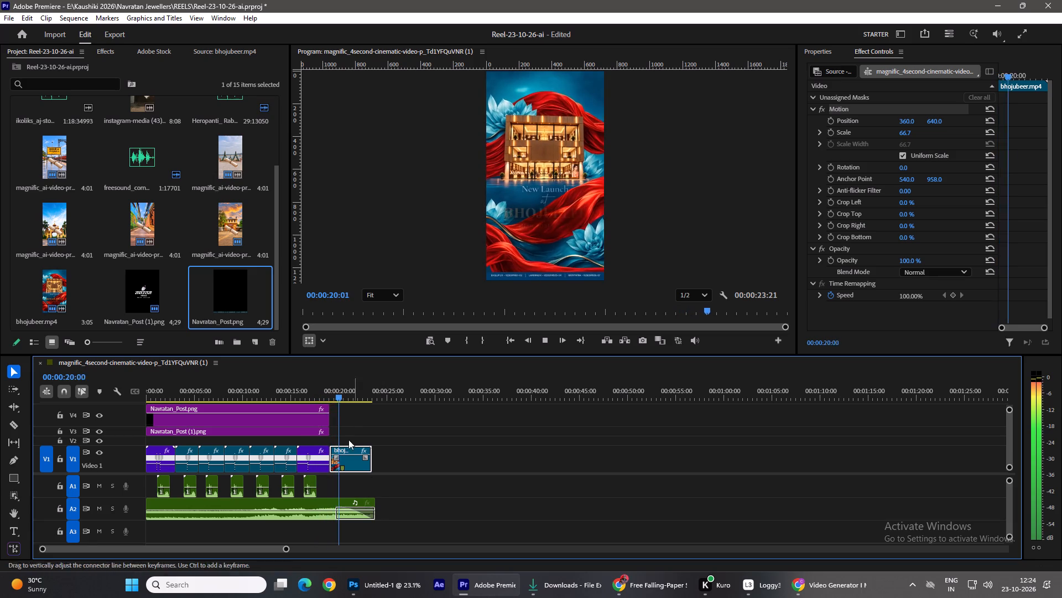
drag(343, 393, 289, 396)
key(space)
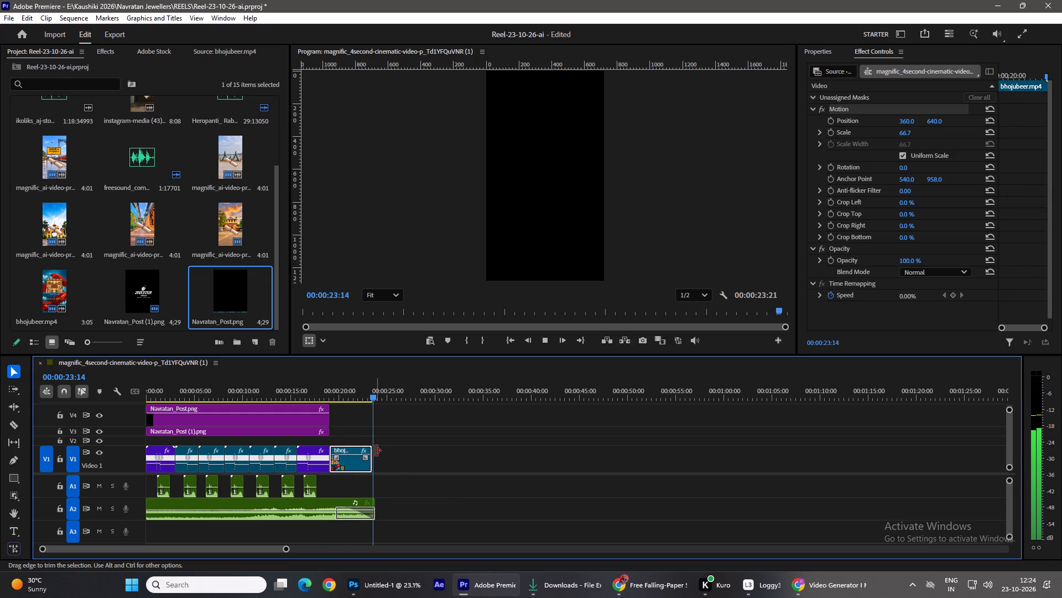
Try to extend the Bhojubeer clip's end, and trim the song on A2 to end with it.
drag(373, 452, 380, 452)
drag(378, 503, 372, 502)
Return to the start of the sequence and save the project.
drag(374, 391, 36, 393)
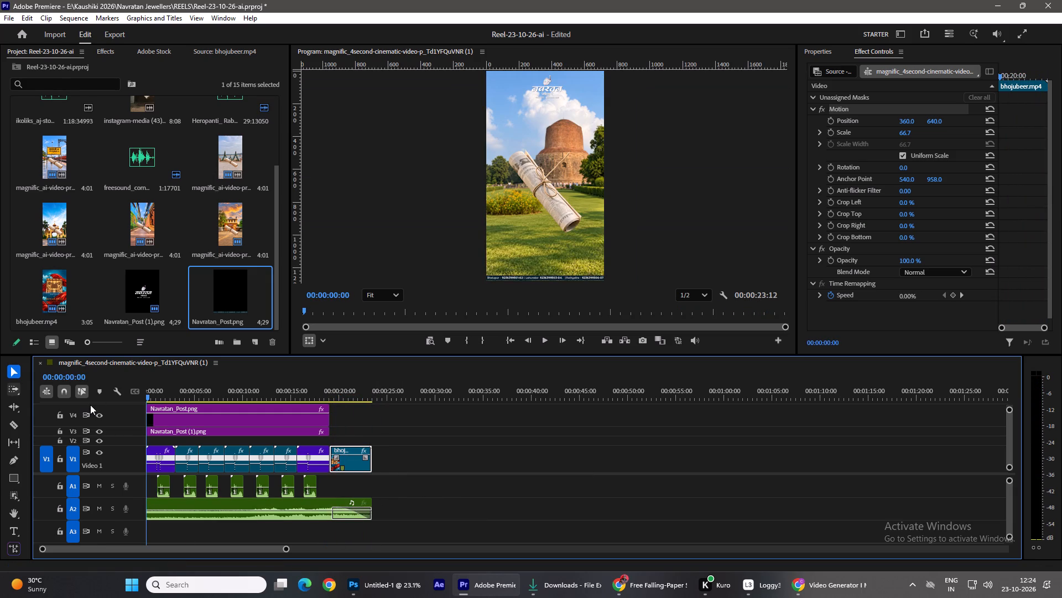
key(ctrl+s)
Export the reel as a media file named reel ai-23-10-26 after skimming the export preview.
click(113, 35)
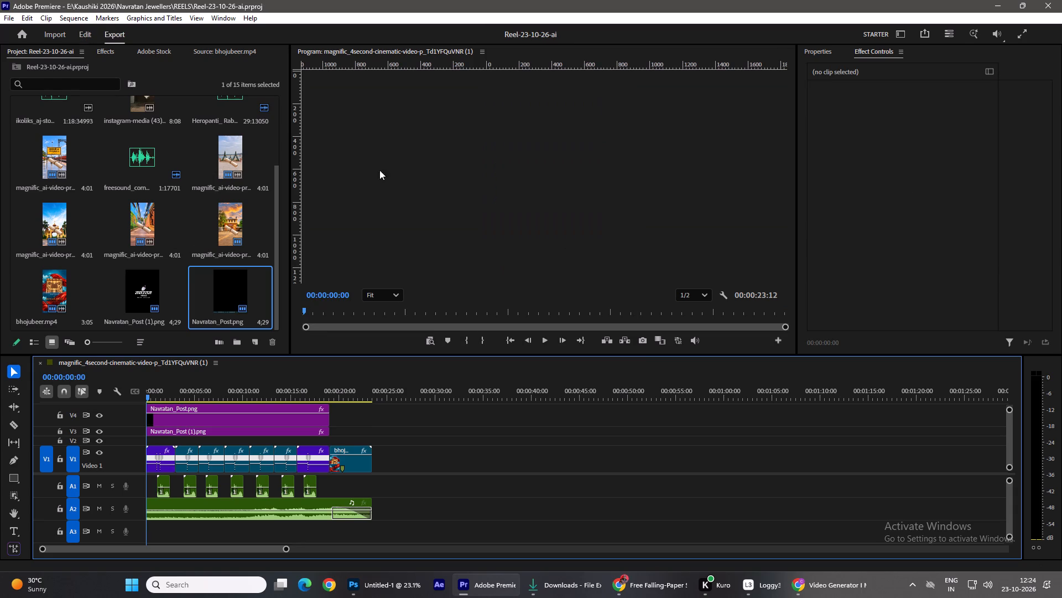
drag(762, 380, 665, 382)
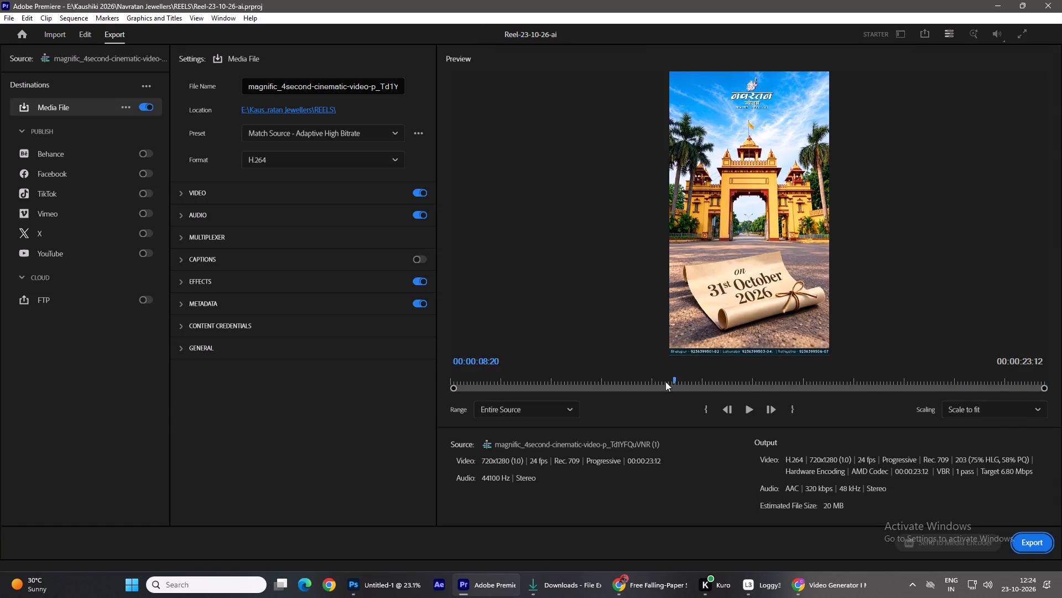
drag(665, 382, 442, 389)
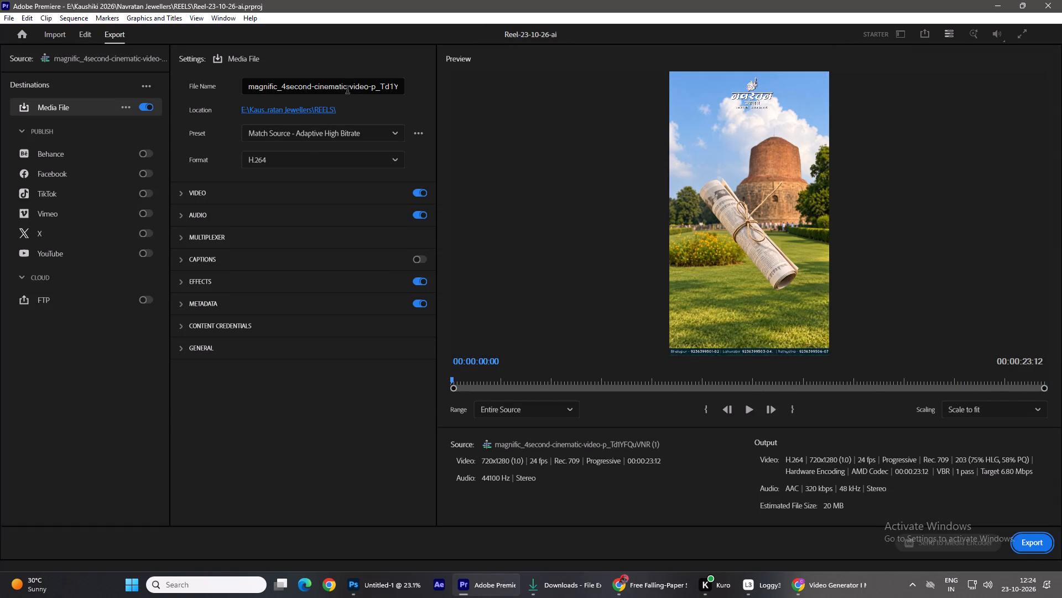
triple_click(347, 91)
text(reel ai)
key(minus)
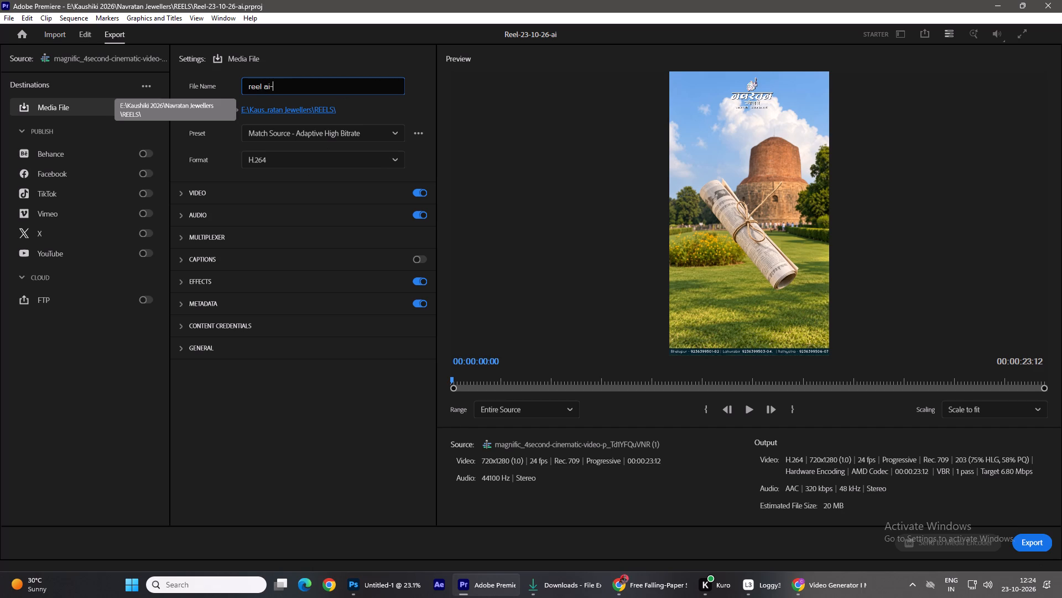